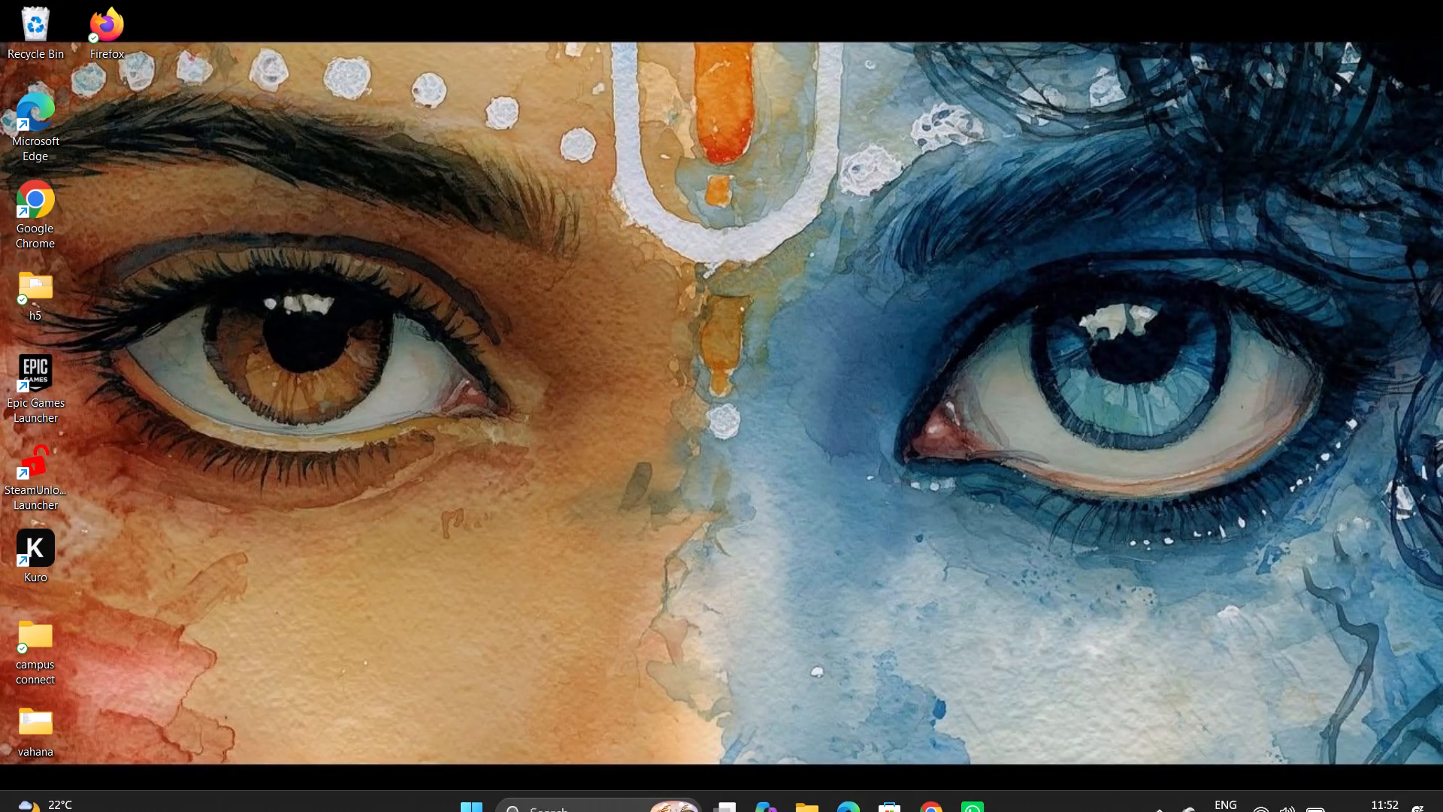
Switch to Google Chrome and open a new tab.
click(918, 803)
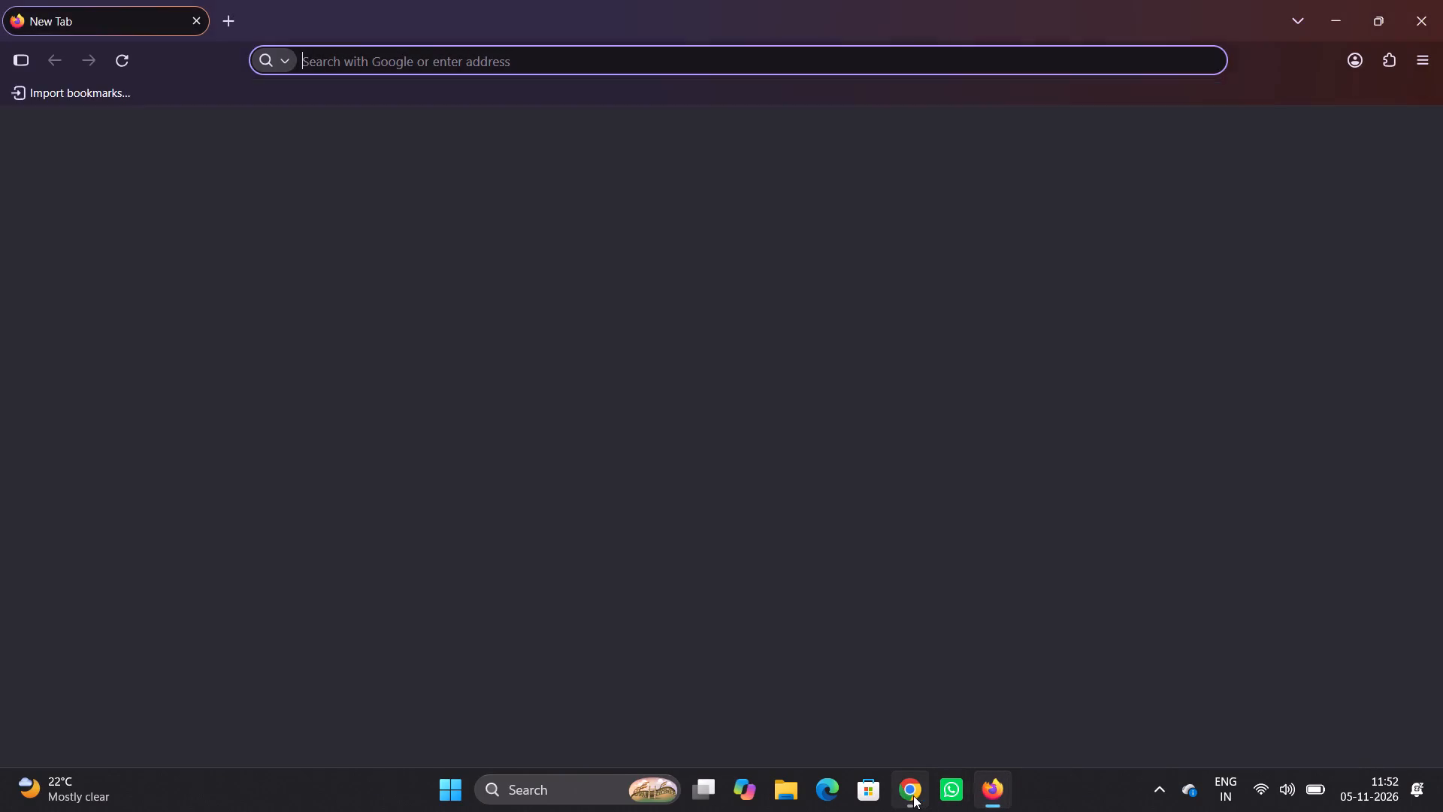
click(913, 795)
click(695, 368)
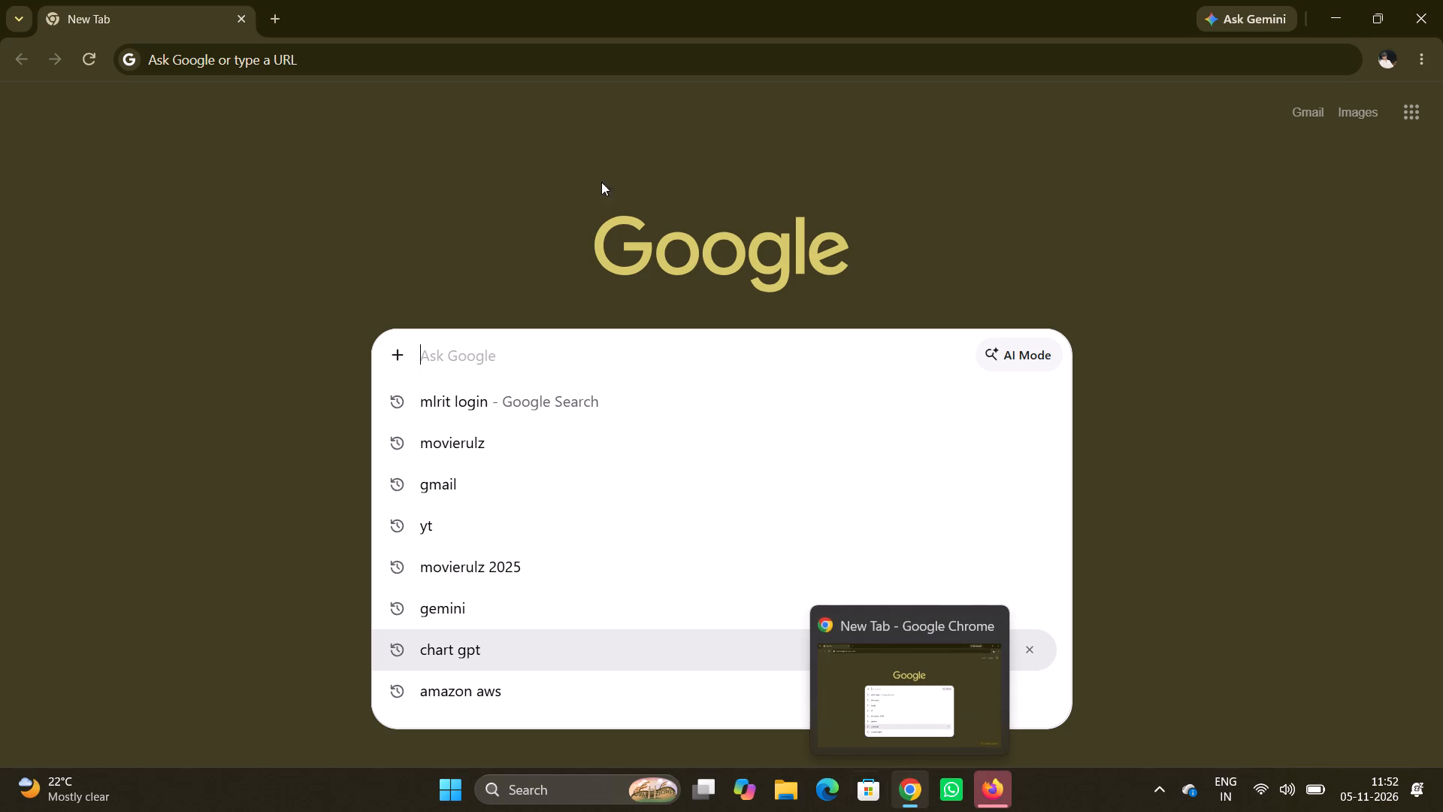
click(273, 23)
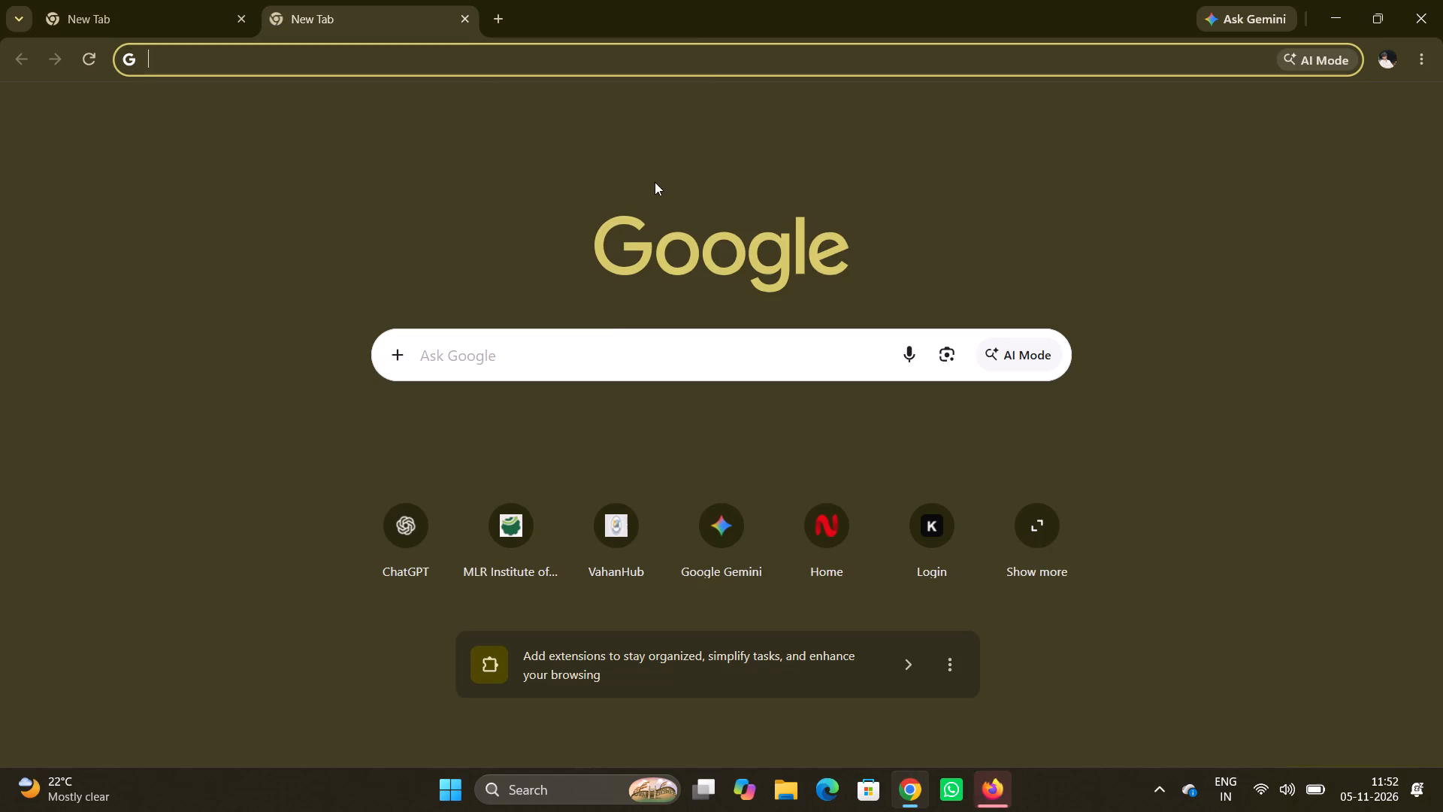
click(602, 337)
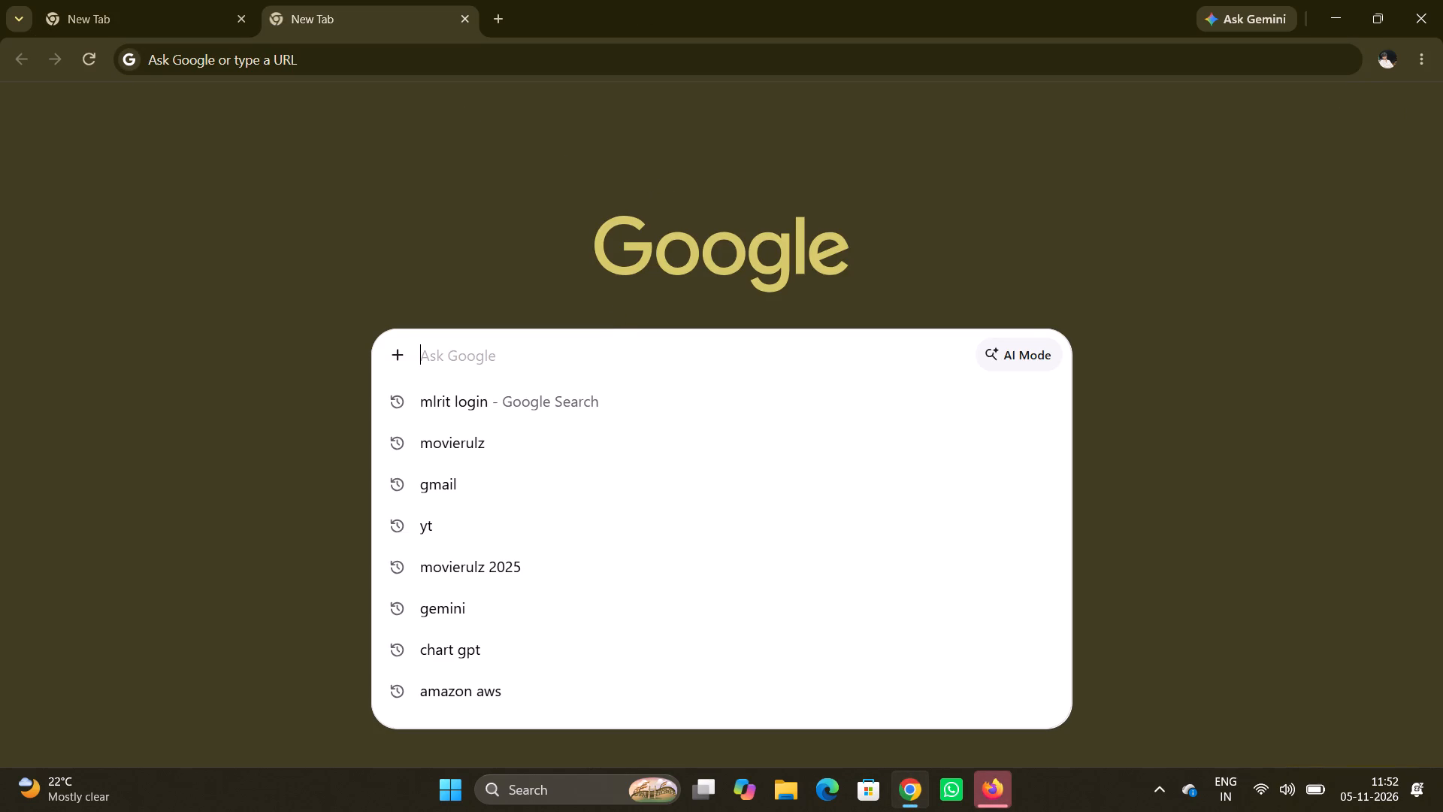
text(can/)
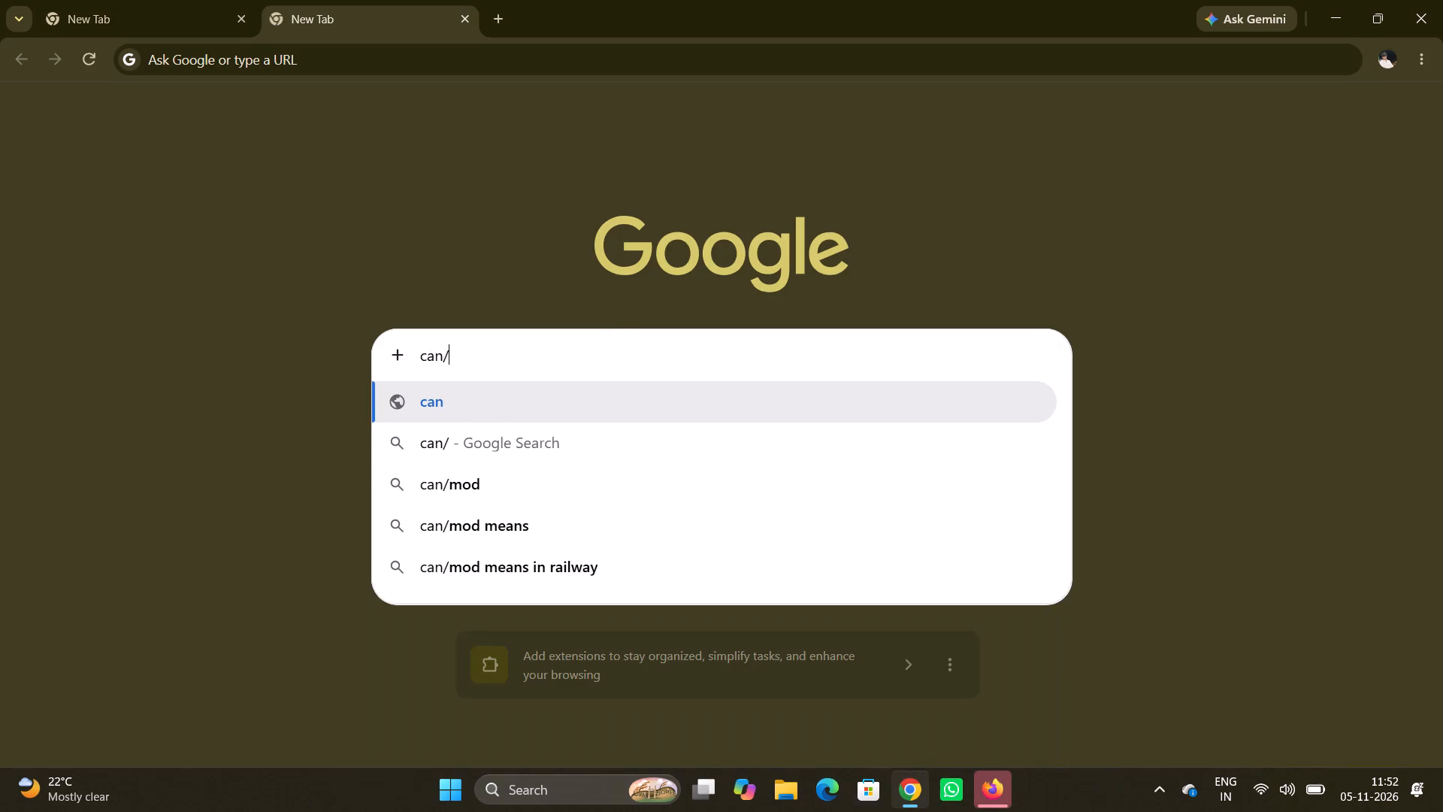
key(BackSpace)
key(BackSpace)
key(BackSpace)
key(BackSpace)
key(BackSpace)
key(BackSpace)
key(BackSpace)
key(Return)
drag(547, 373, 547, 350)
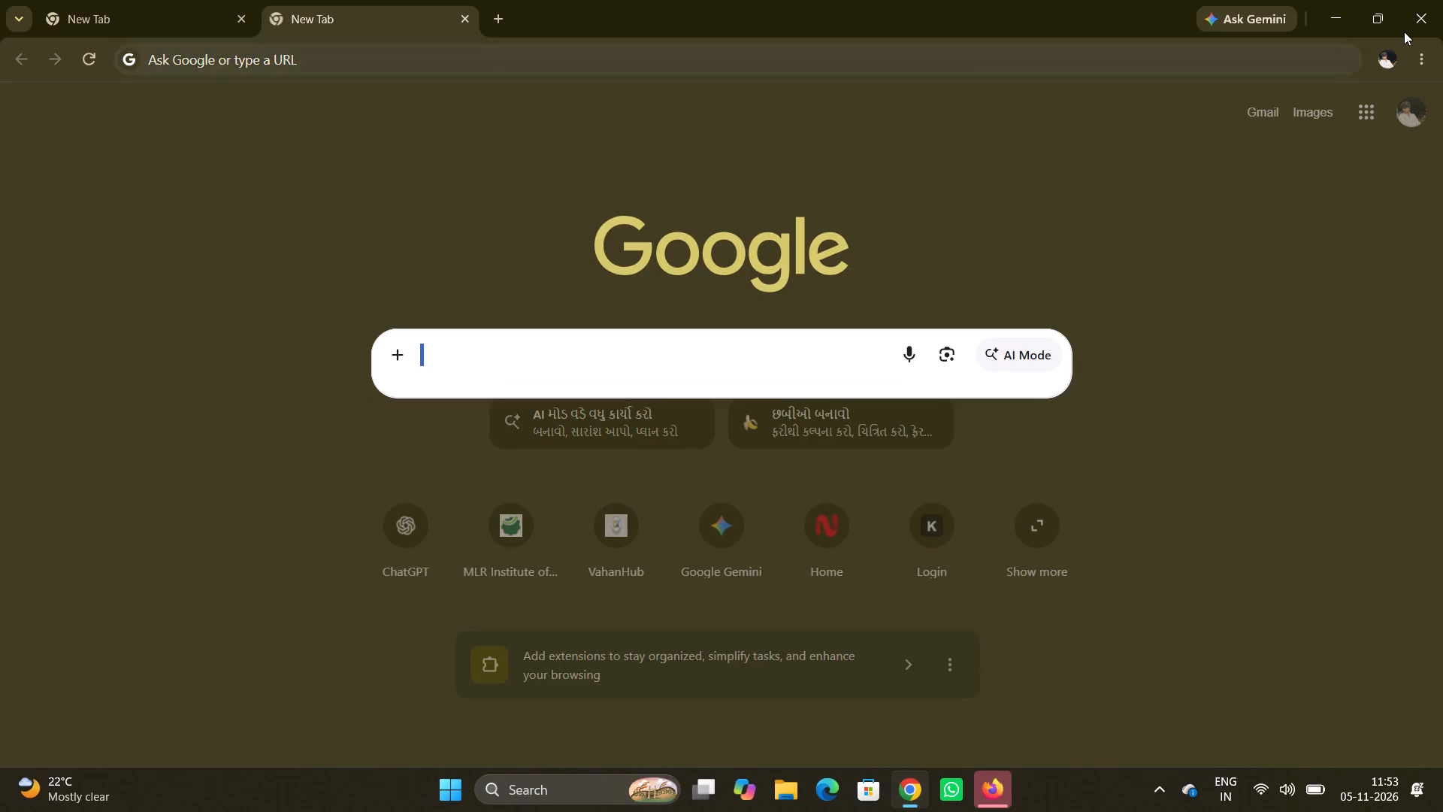
Start adding a new Chrome profile from the current profile's account options.
click(1375, 63)
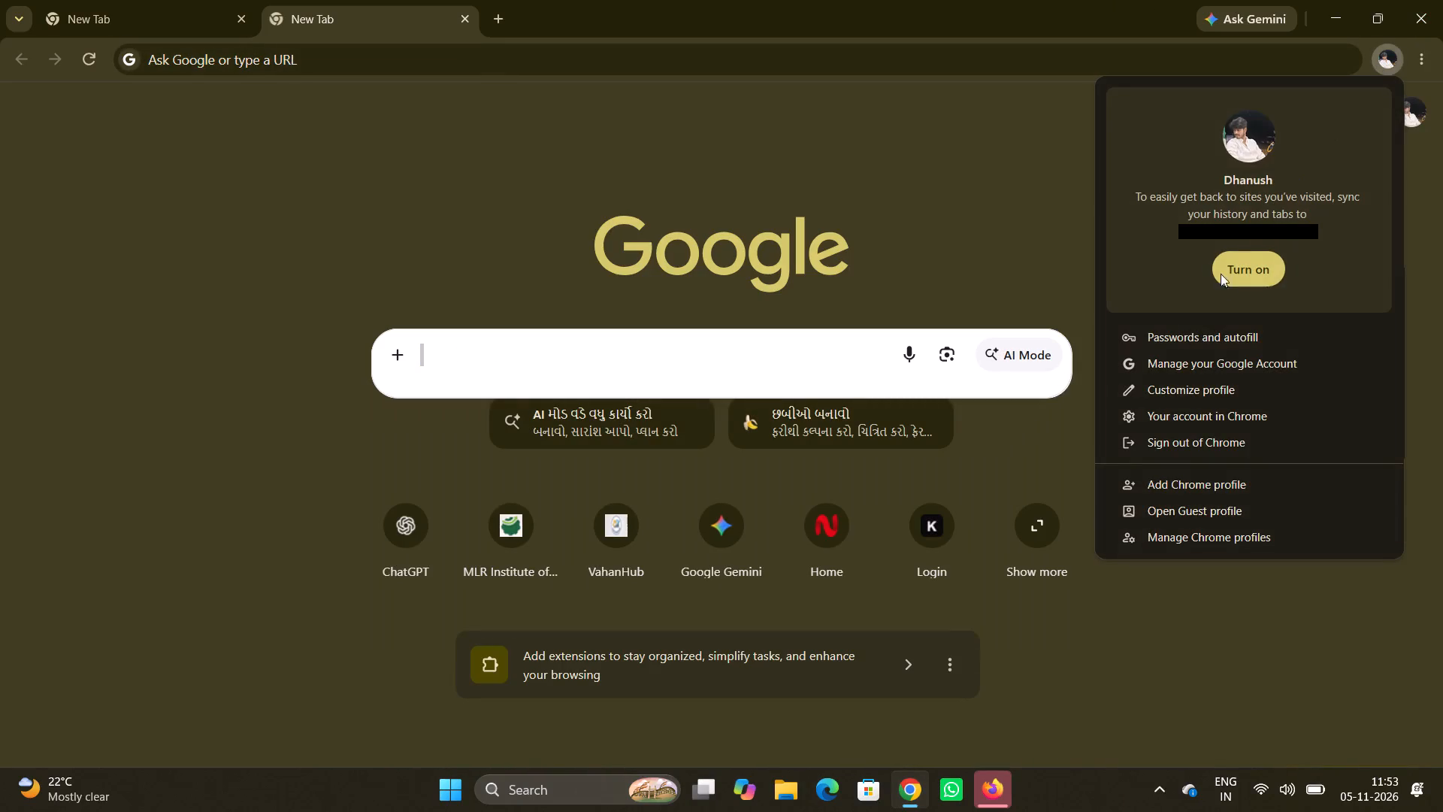
click(1224, 480)
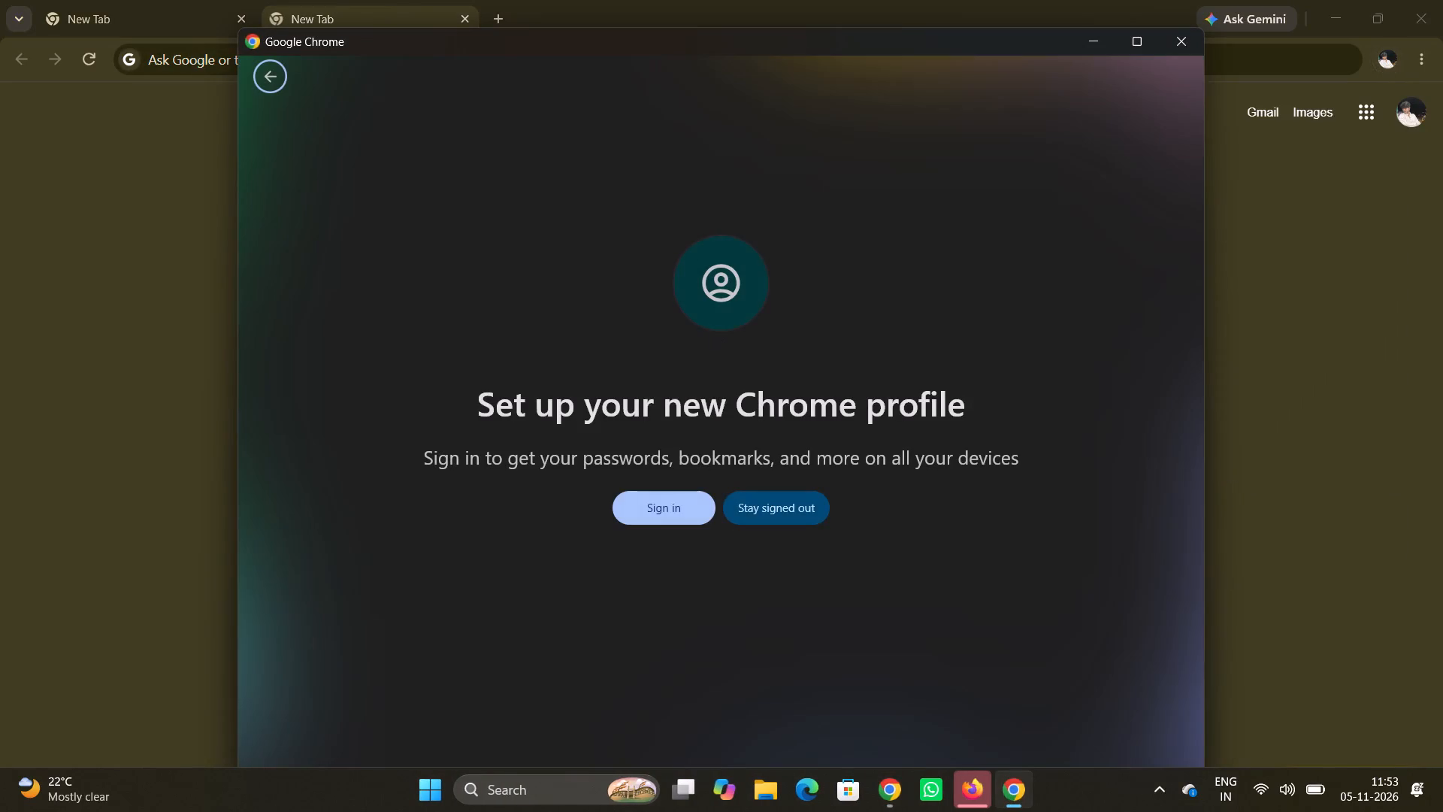
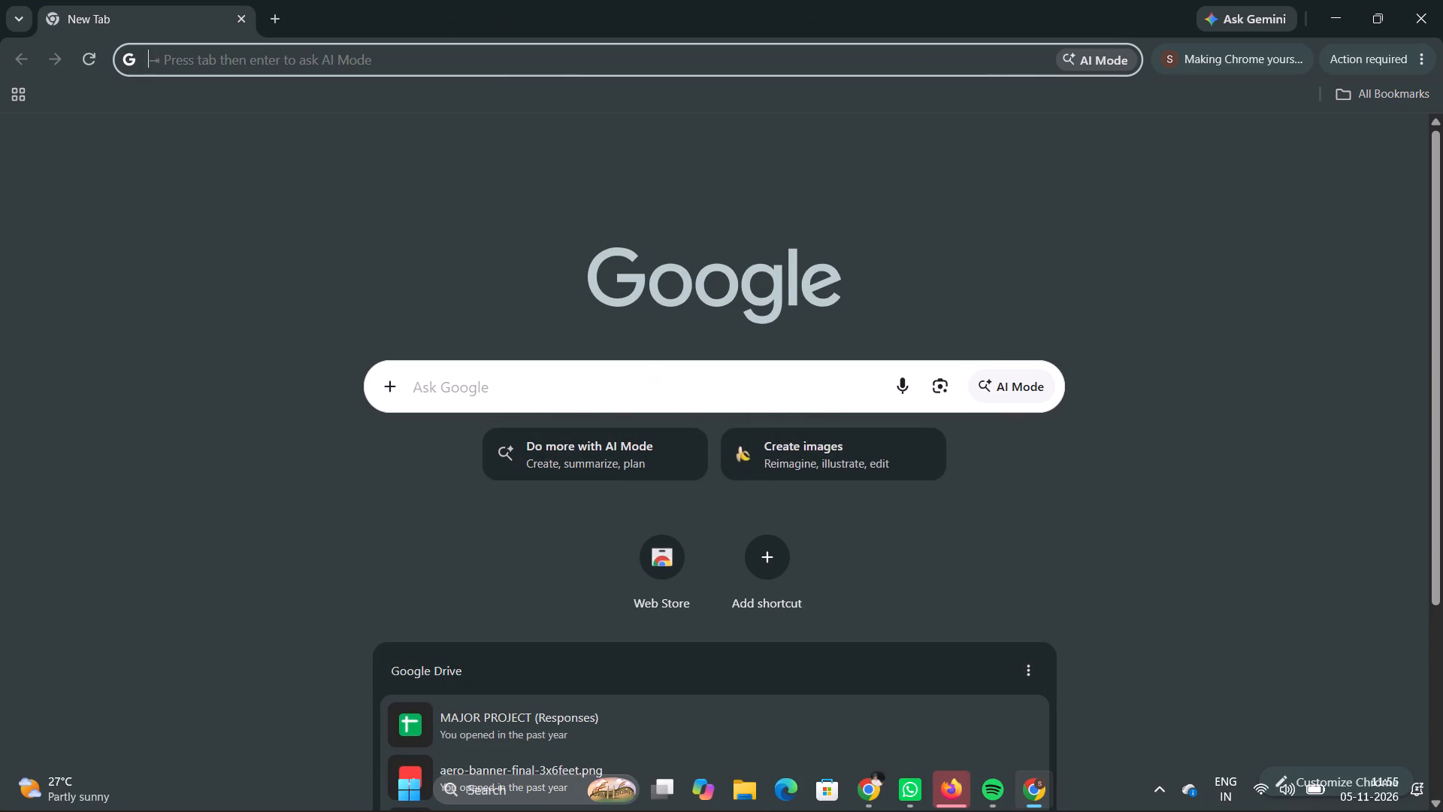
Search Google for canva and open the "Log into your Canva account" result.
click(629, 381)
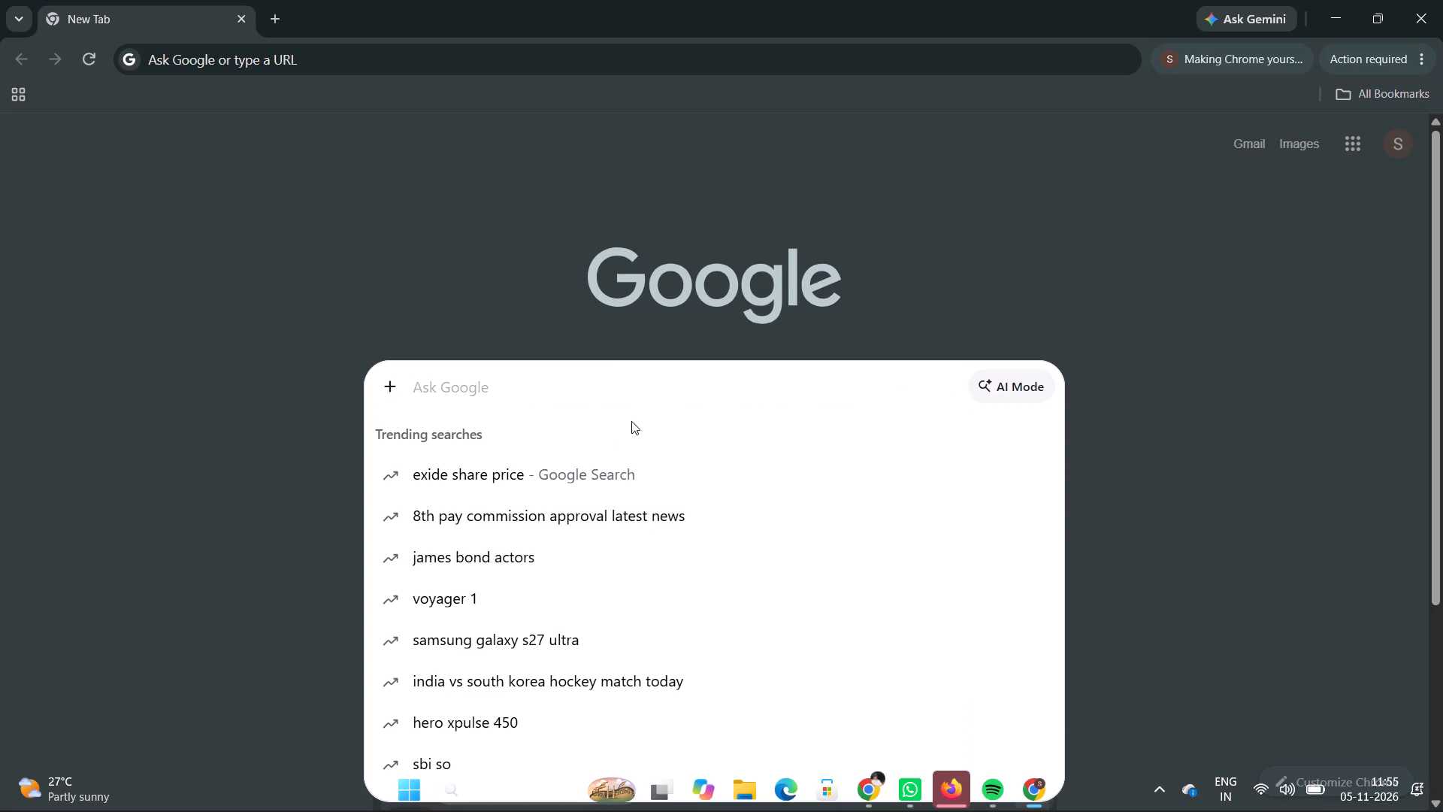
text(canva)
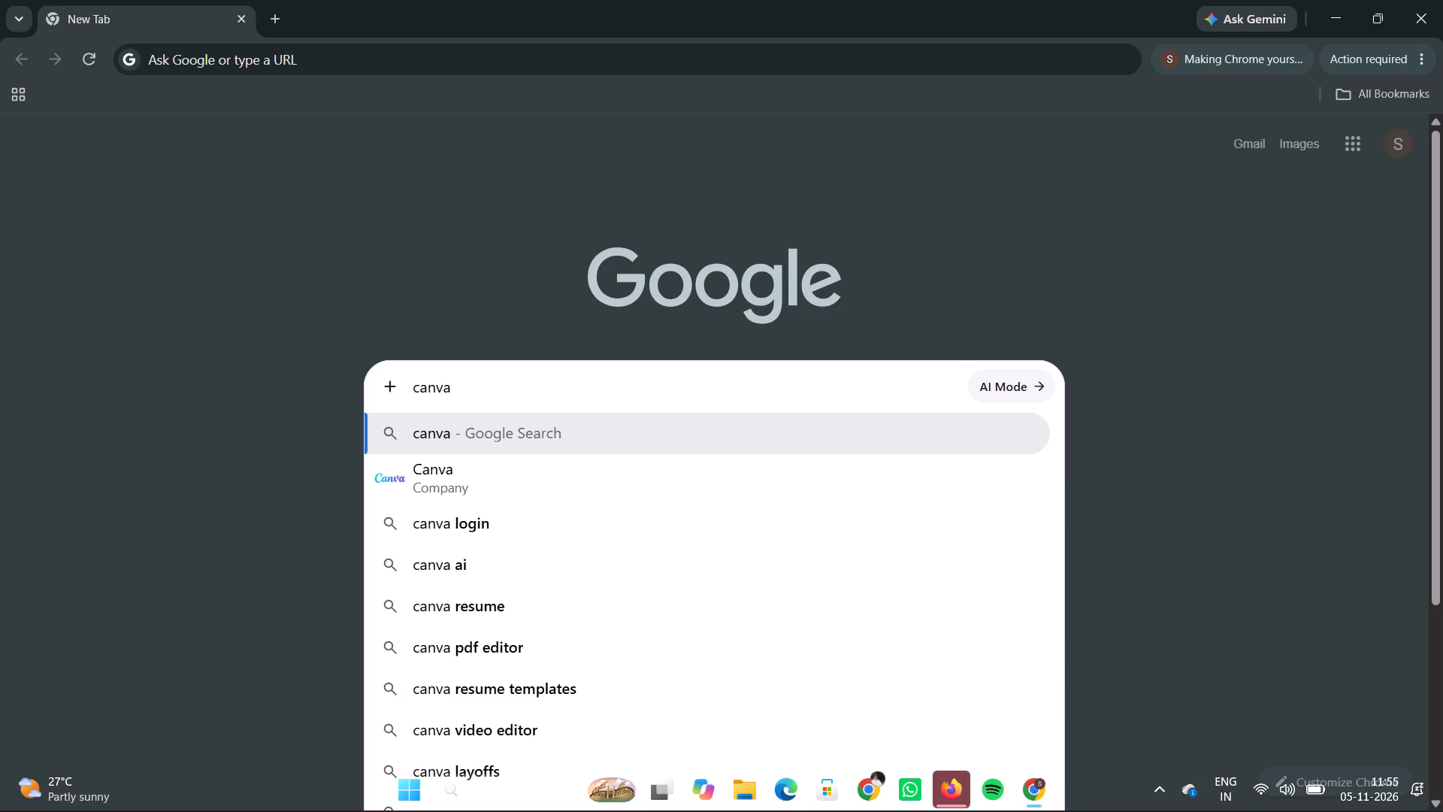
key(Return)
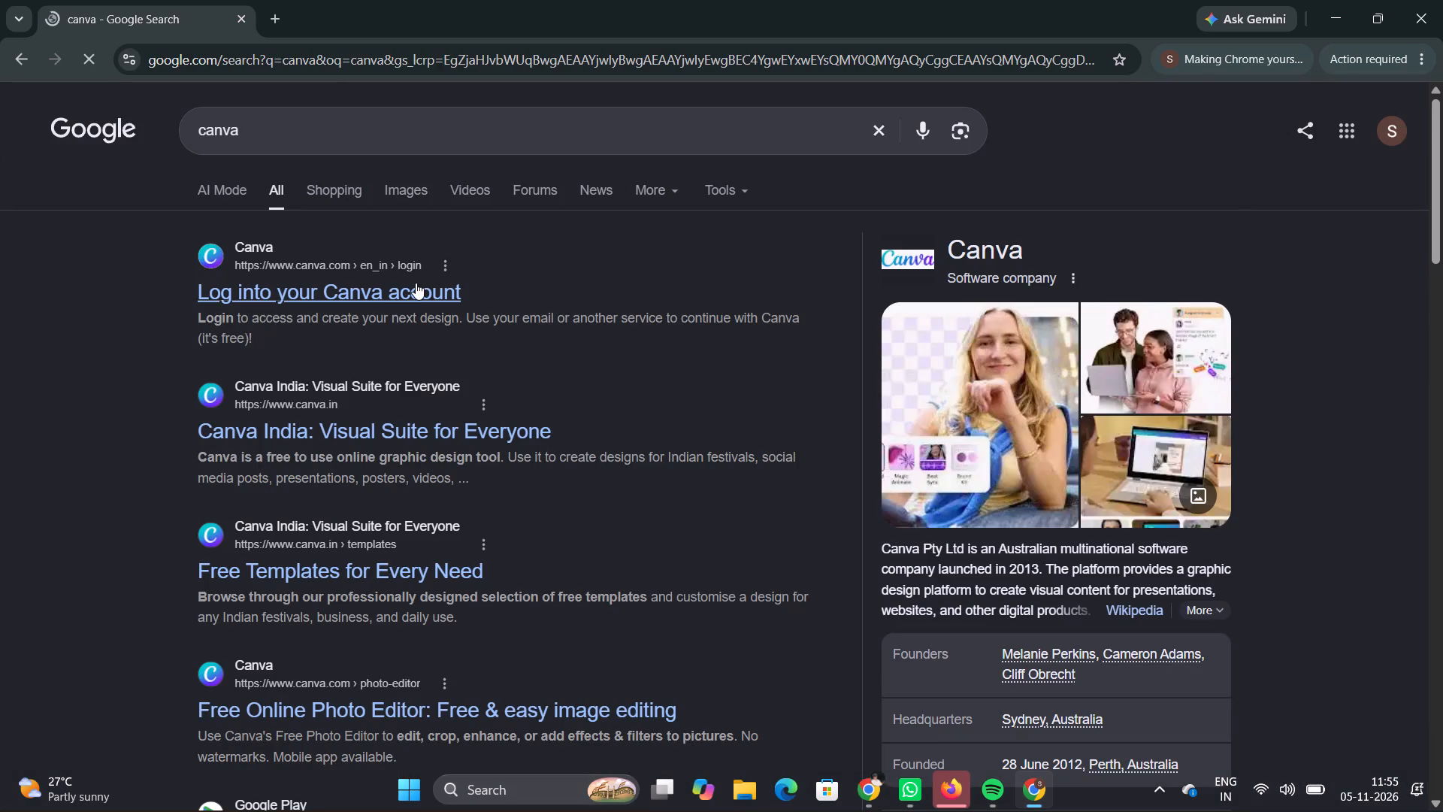
click(416, 283)
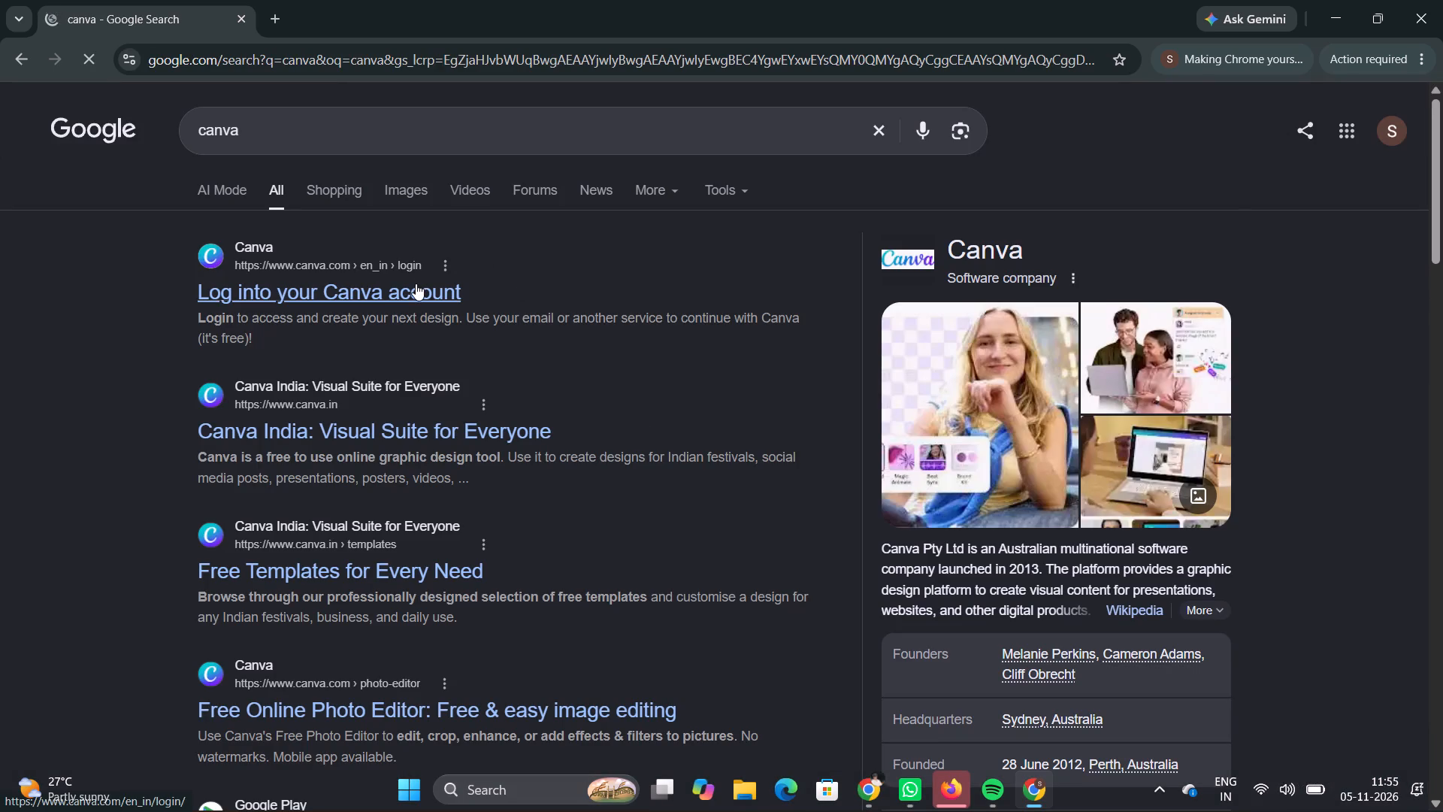
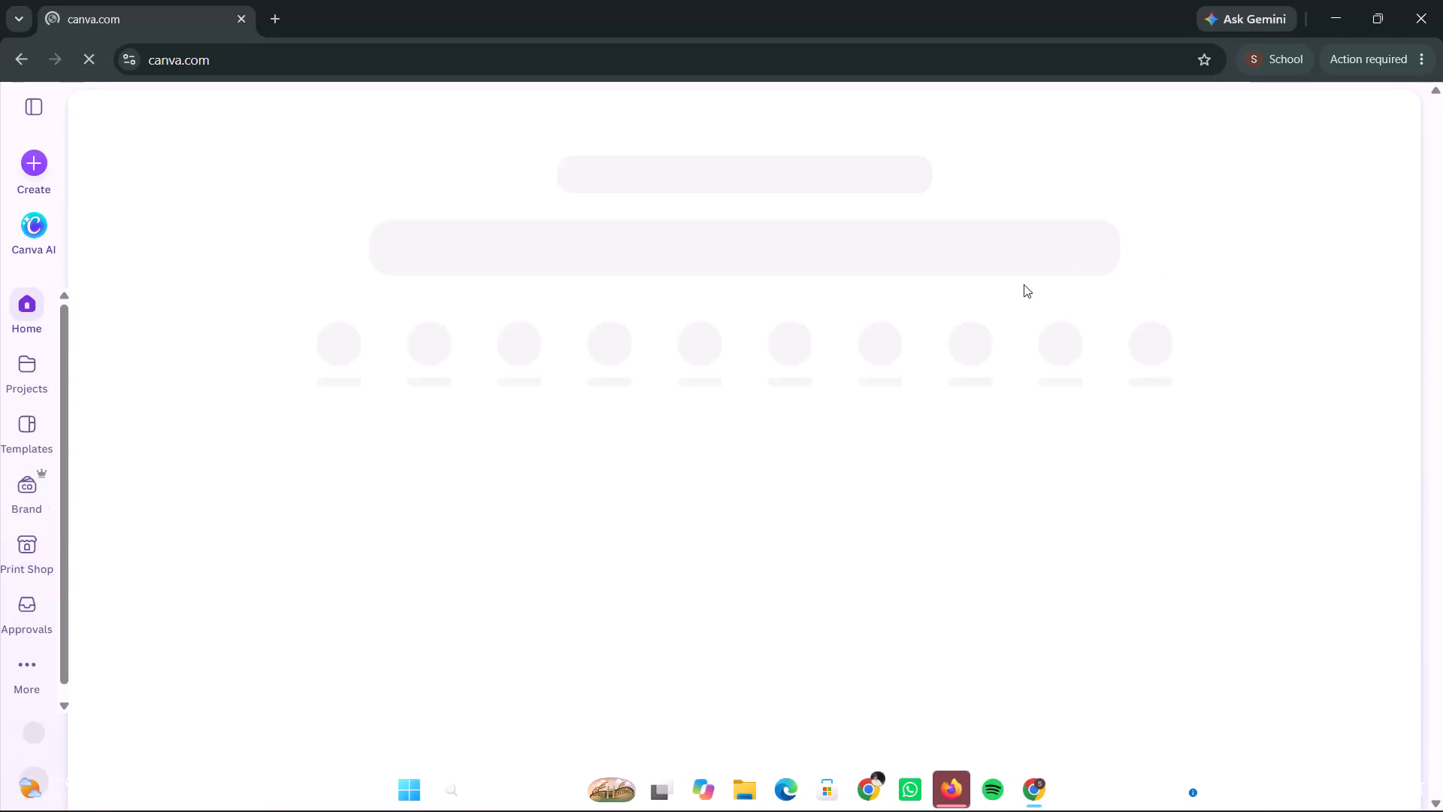
Activate the design search on the Canva home page.
click(519, 299)
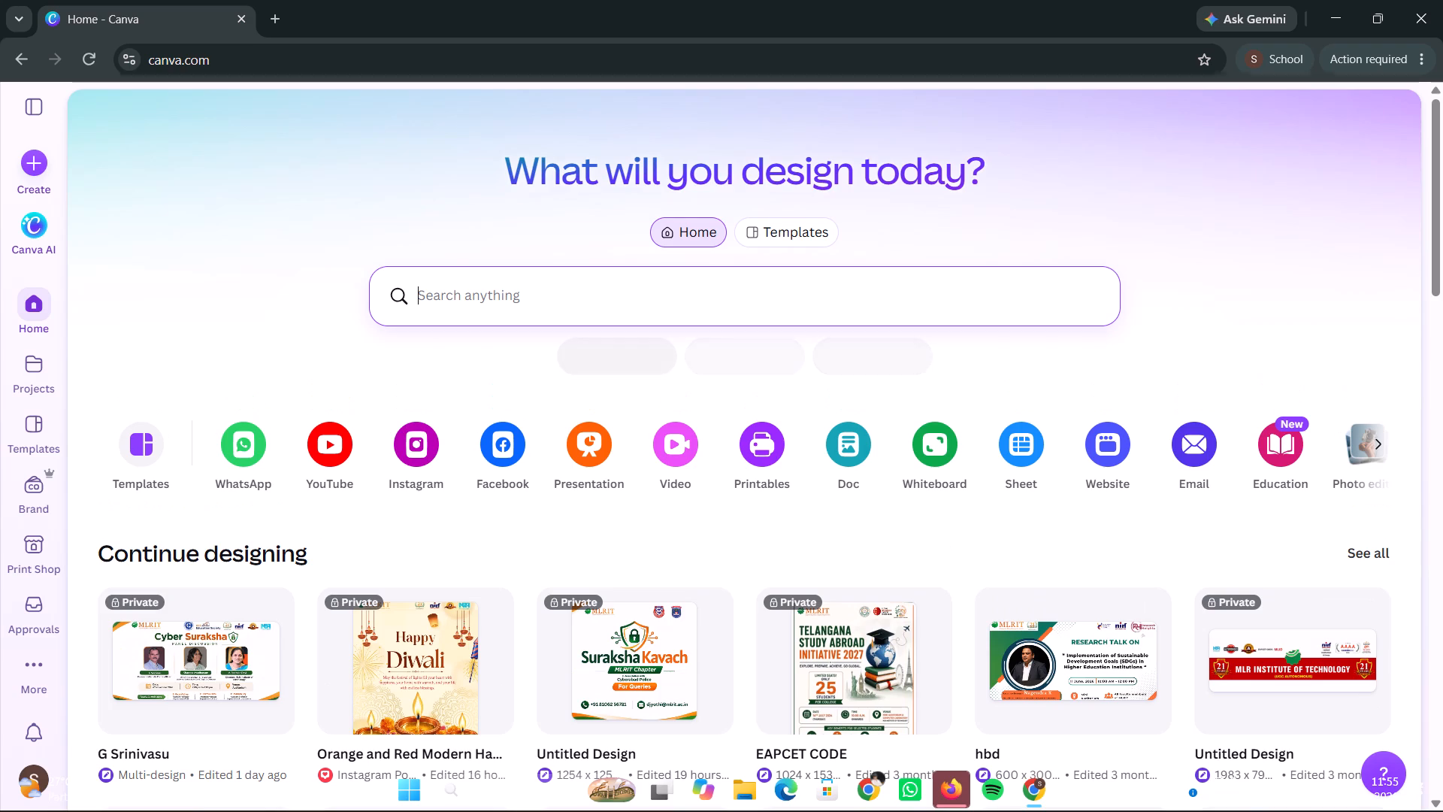
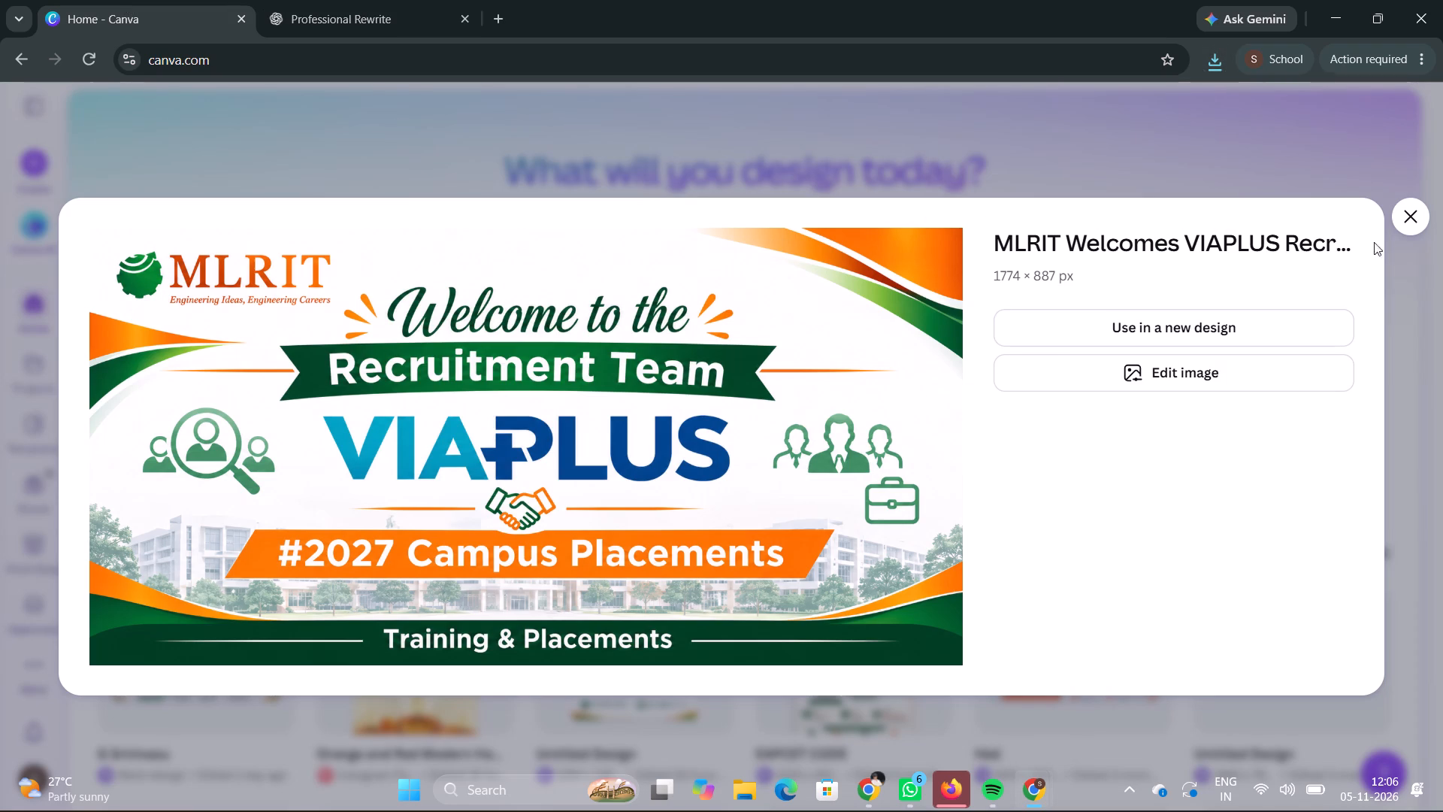
click(1400, 224)
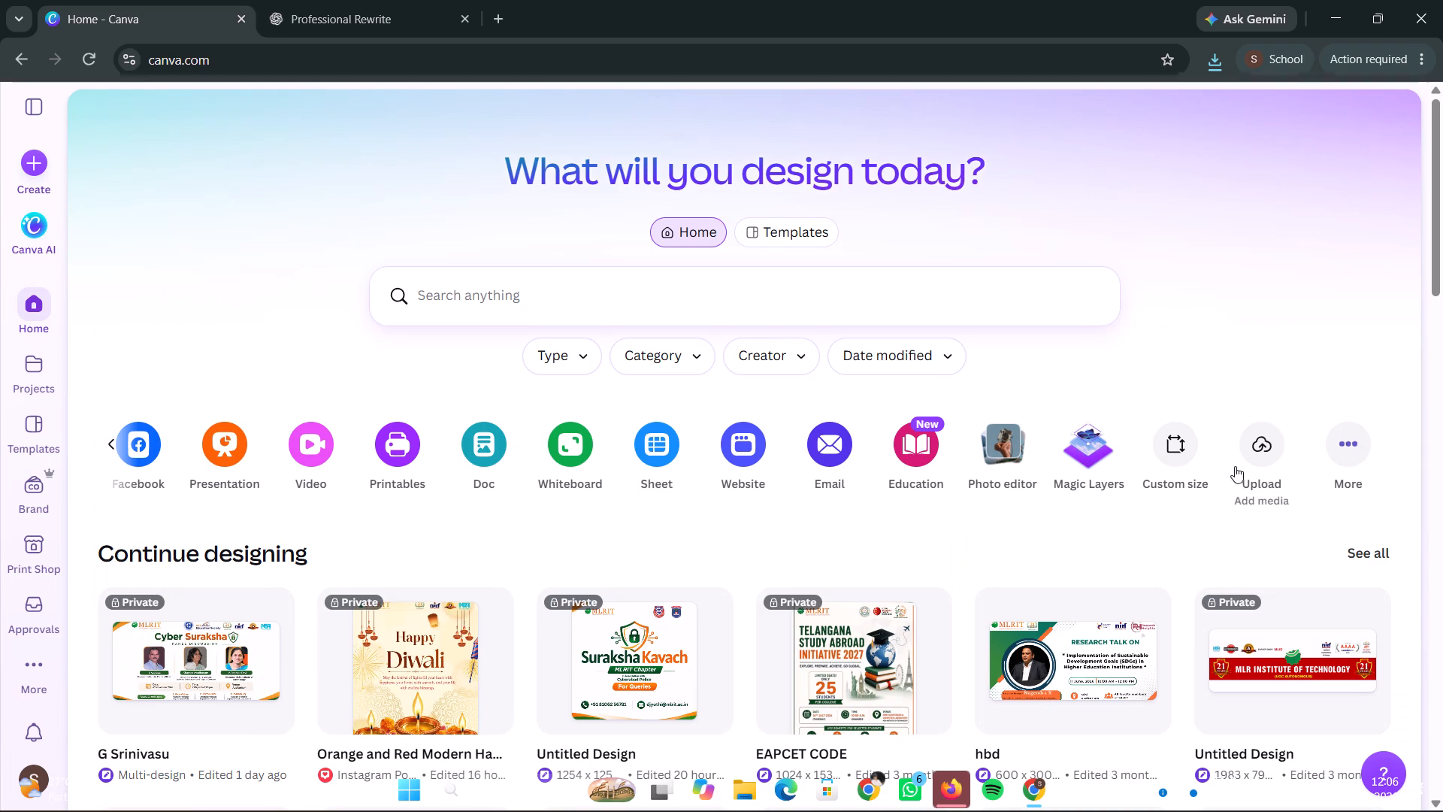
click(1263, 450)
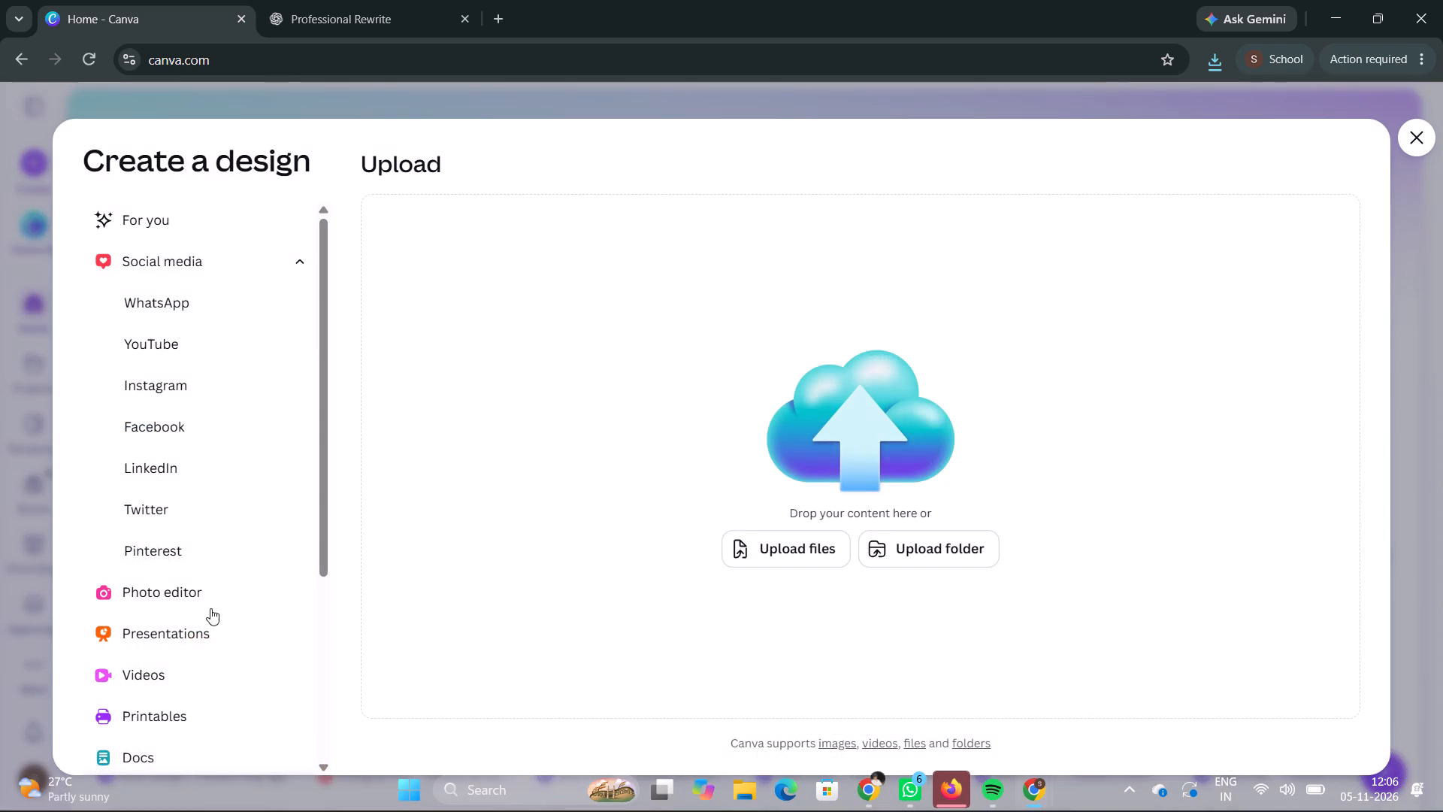
click(824, 546)
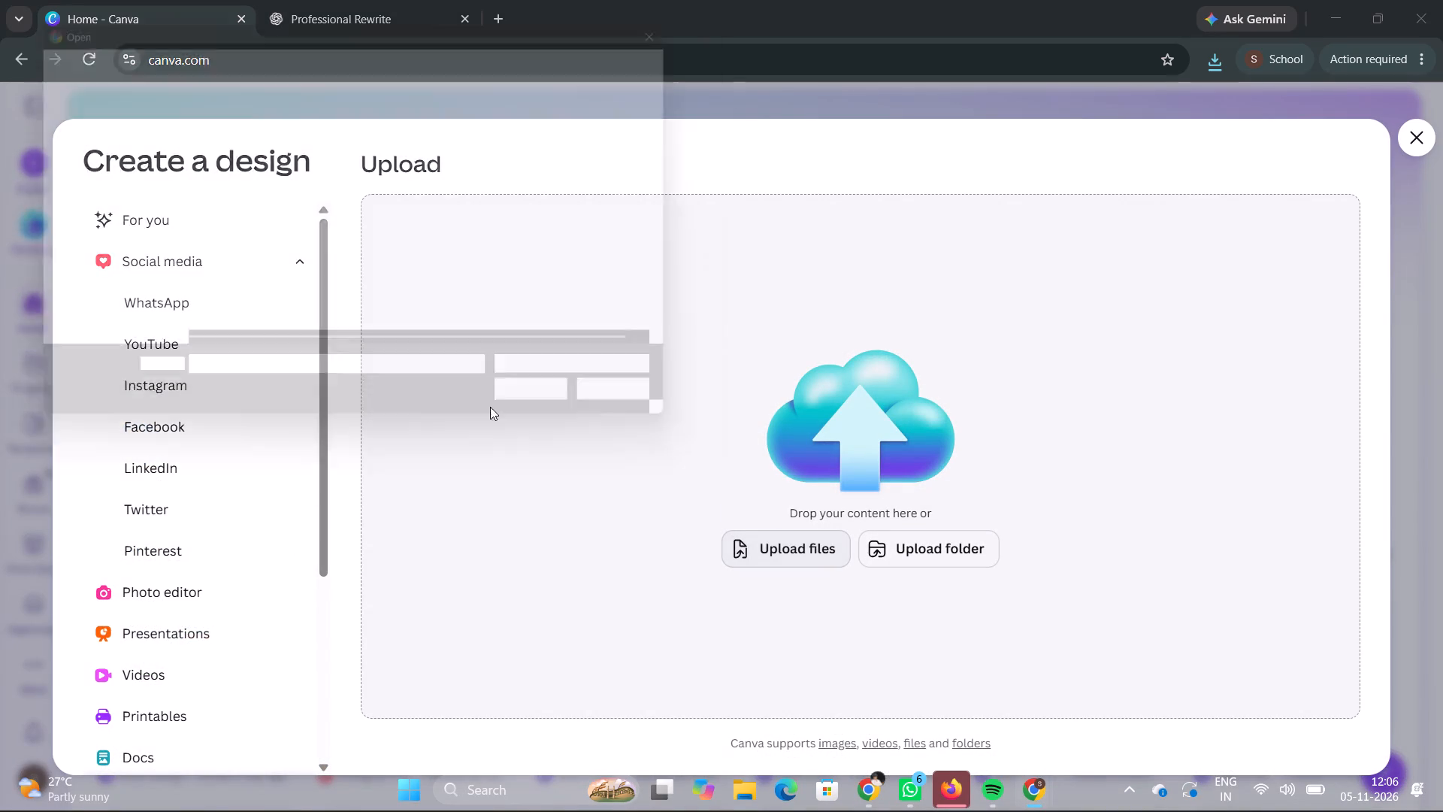
click(91, 274)
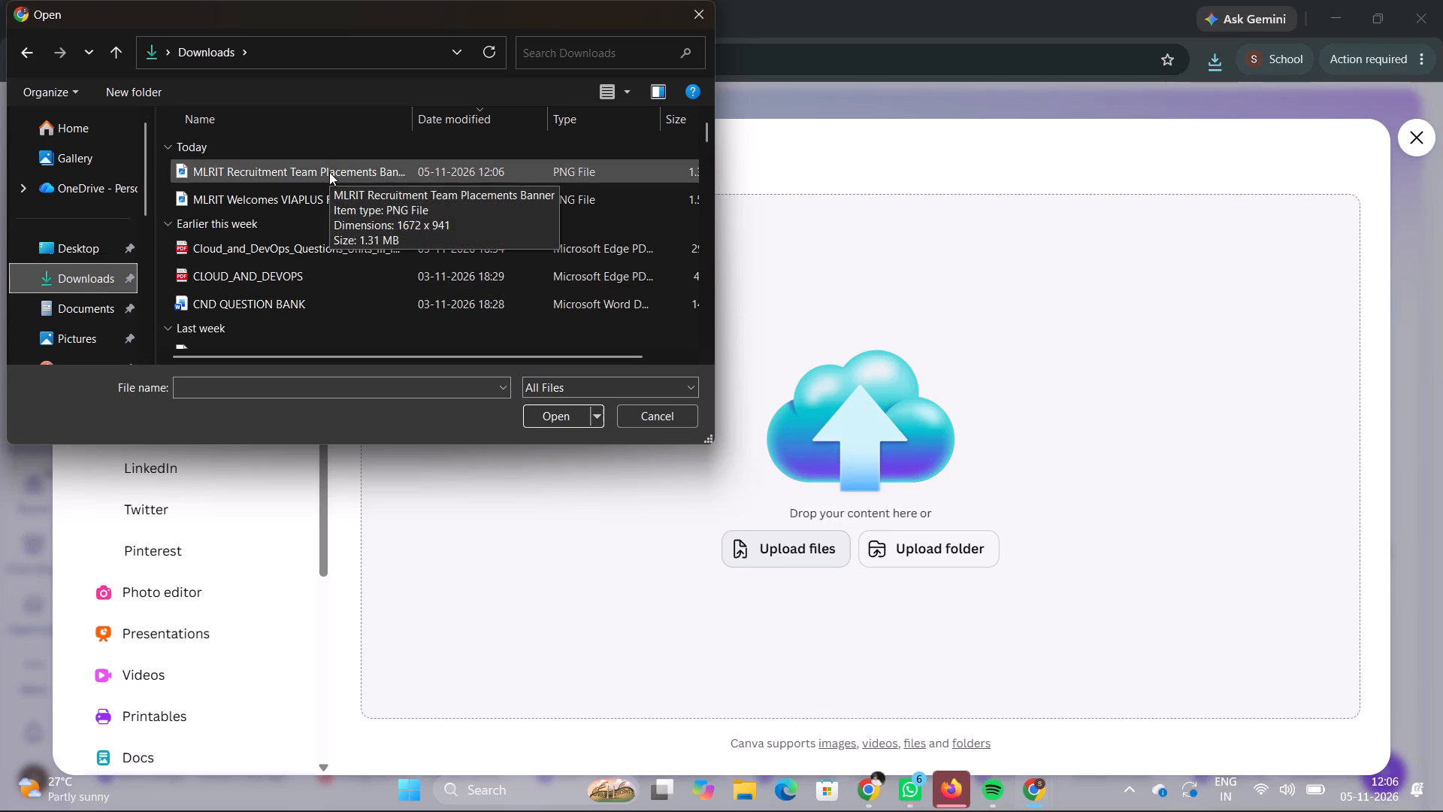
click(388, 168)
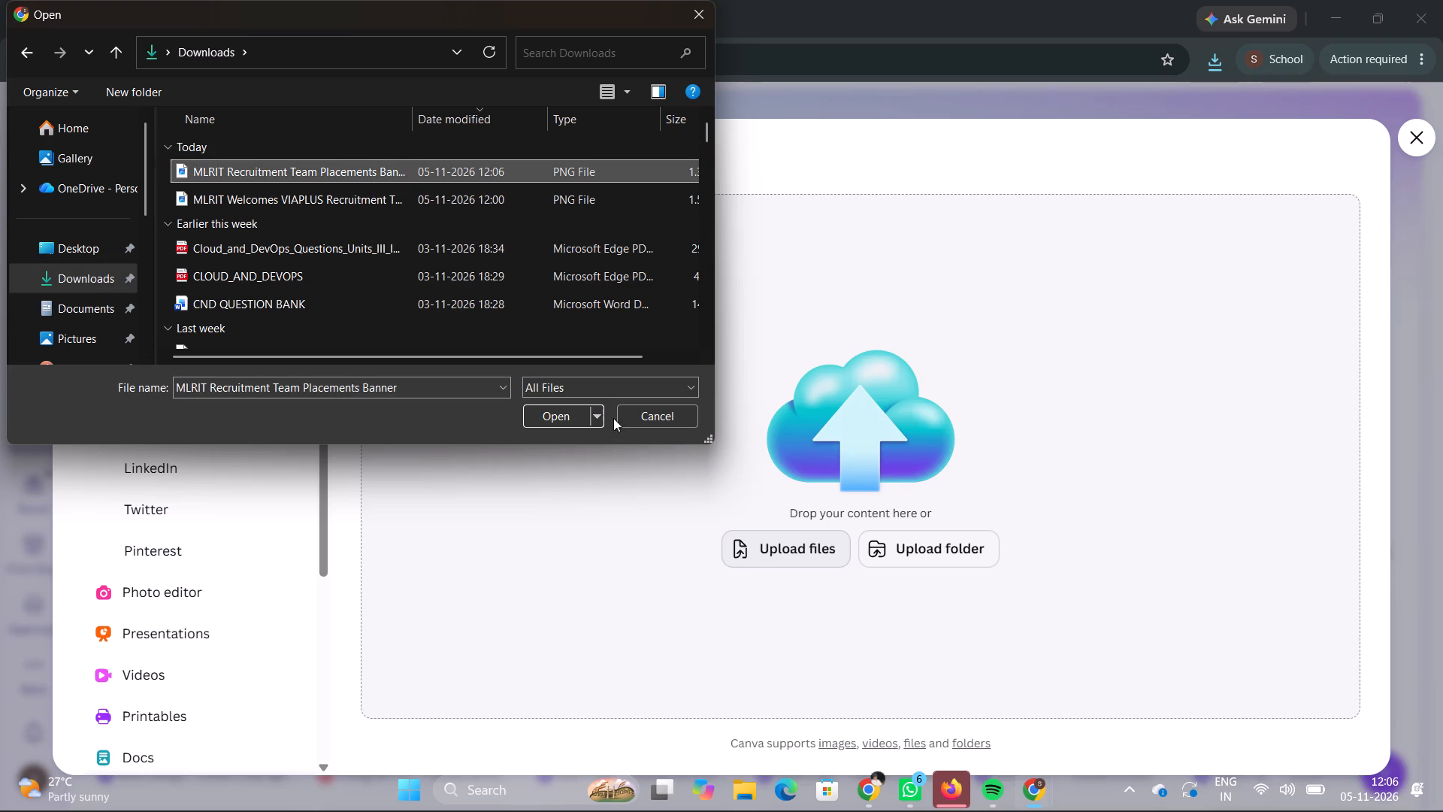
click(560, 420)
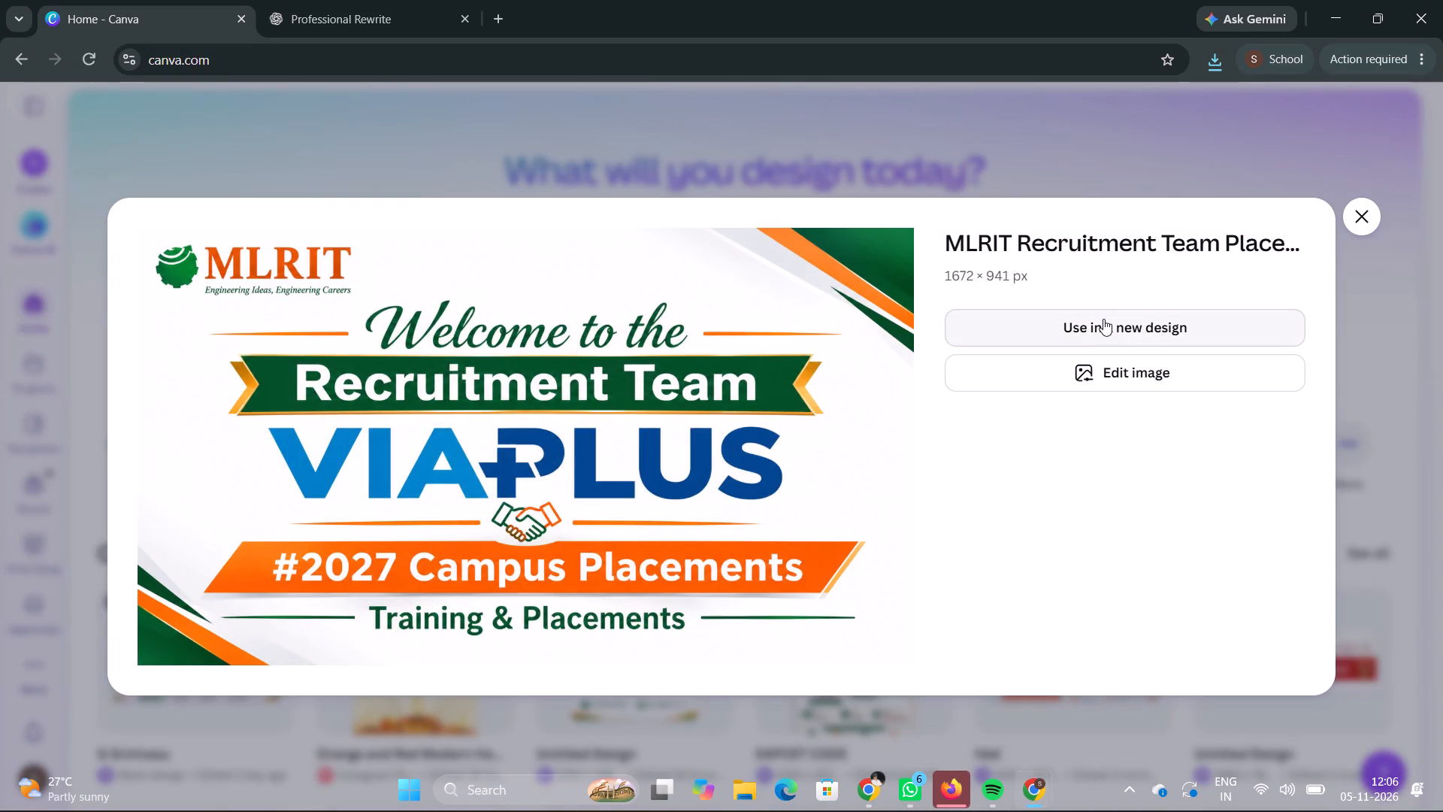
Open the uploaded banner in the image editor, look over its editing tools, and create a new design from it.
click(1112, 362)
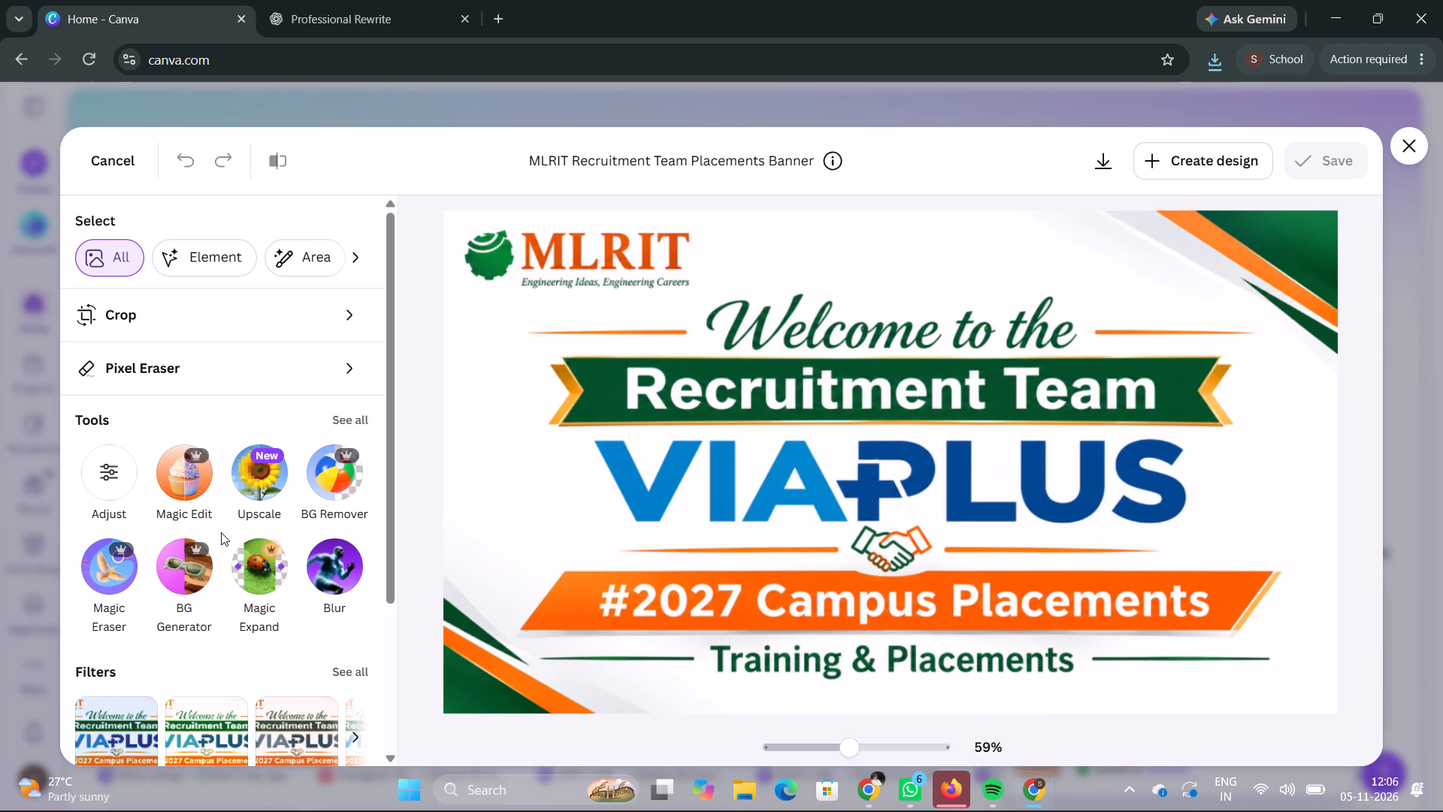
scroll(221, 532, down, 2)
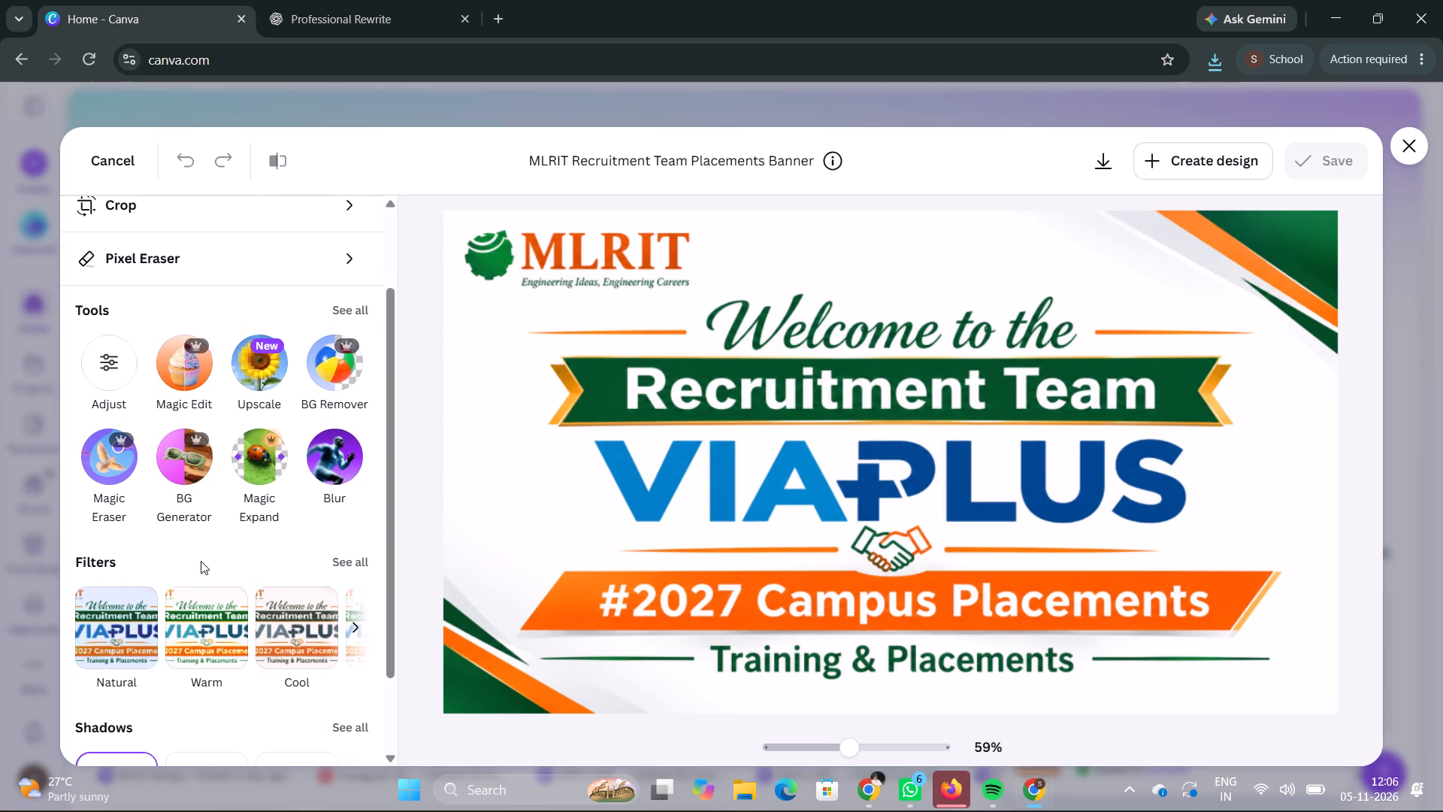
scroll(201, 561, down, 2)
scroll(201, 561, up, 2)
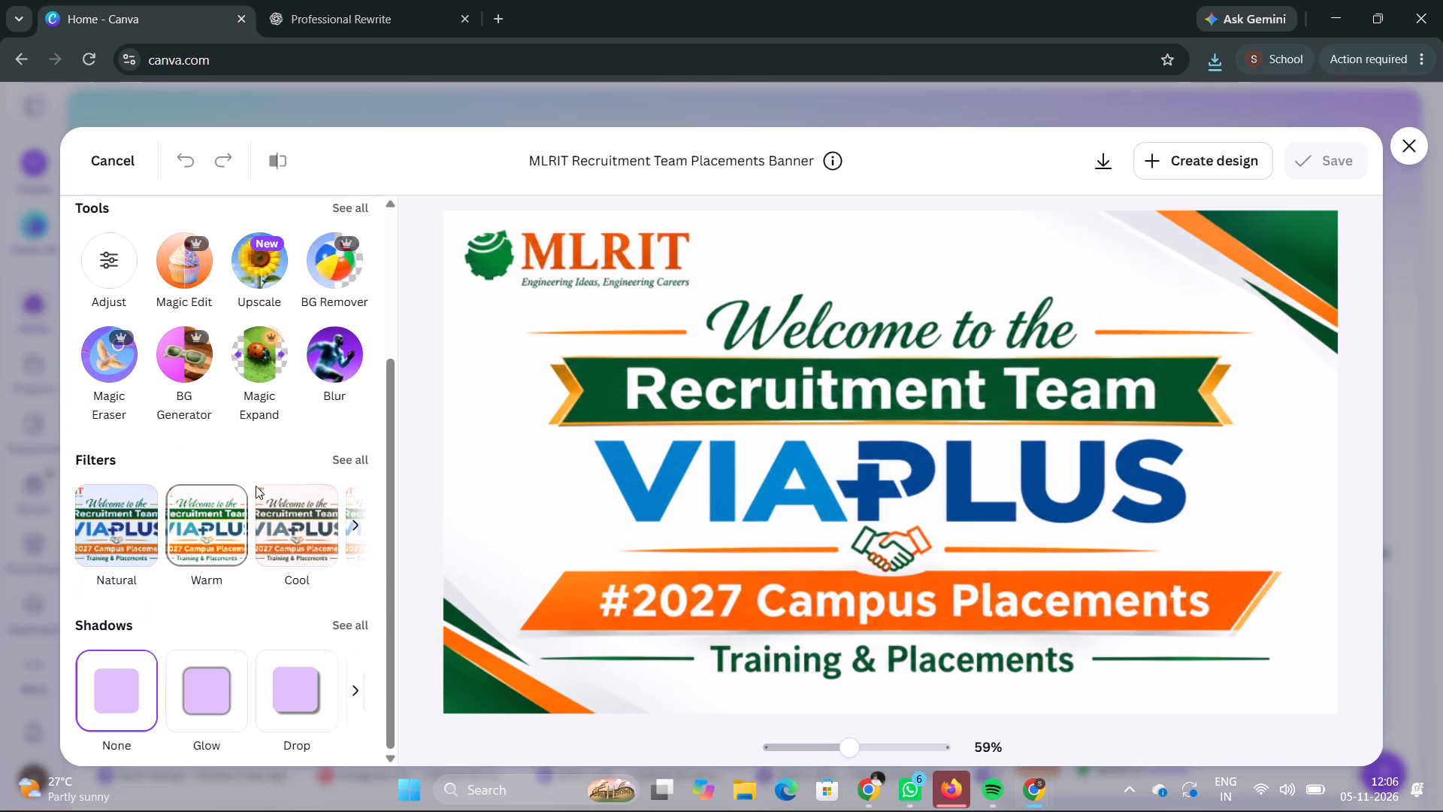
scroll(256, 483, up, 2)
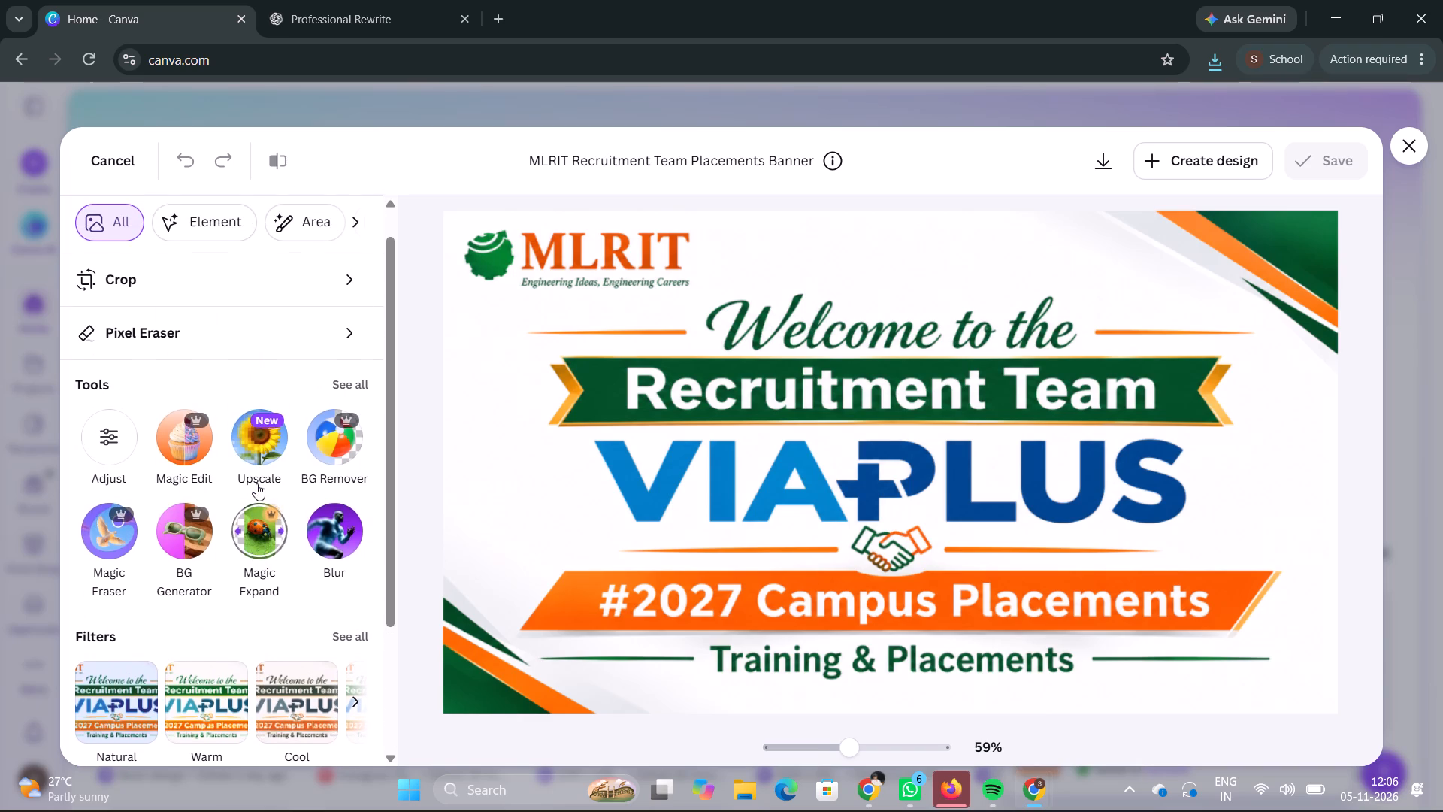
scroll(256, 483, up, 1)
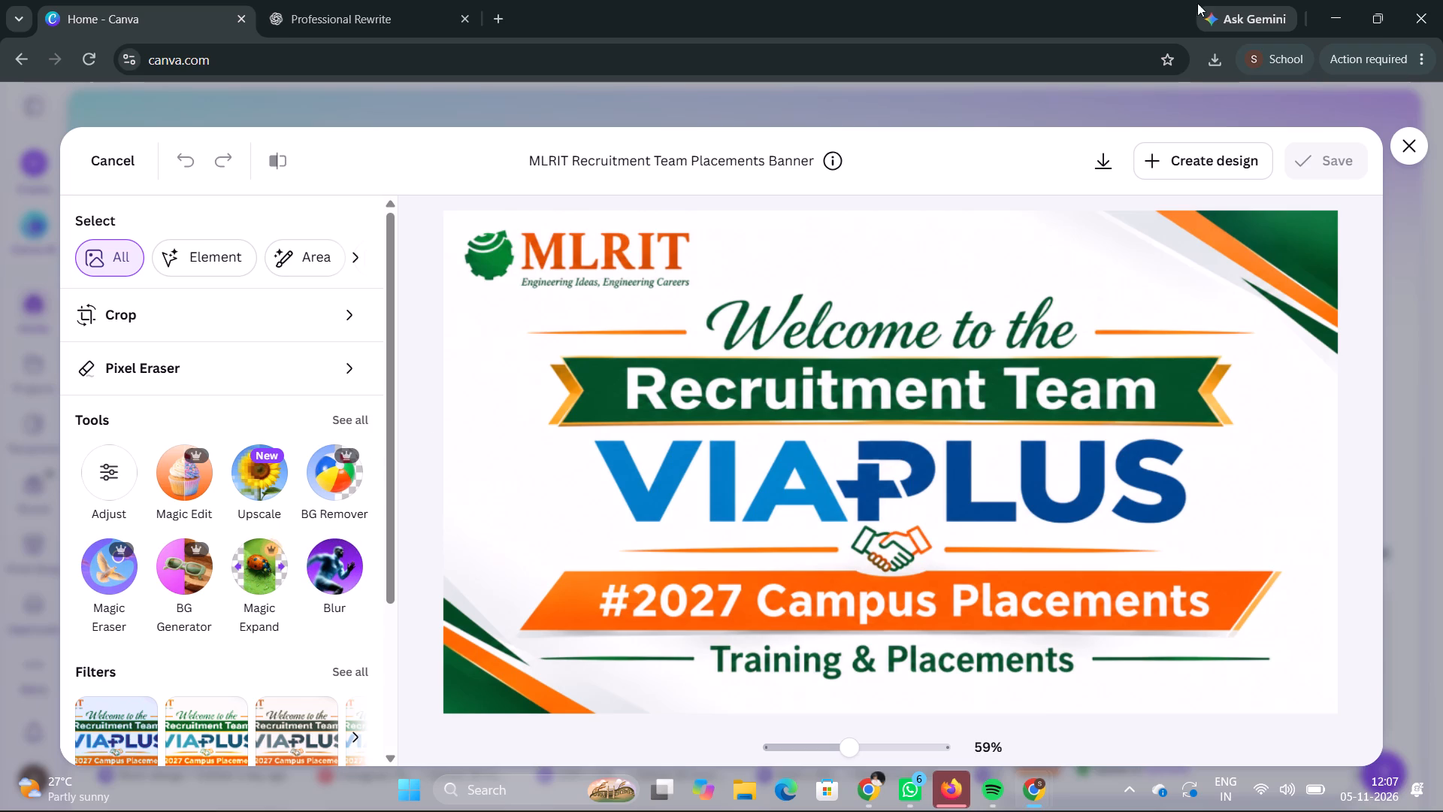
click(1202, 162)
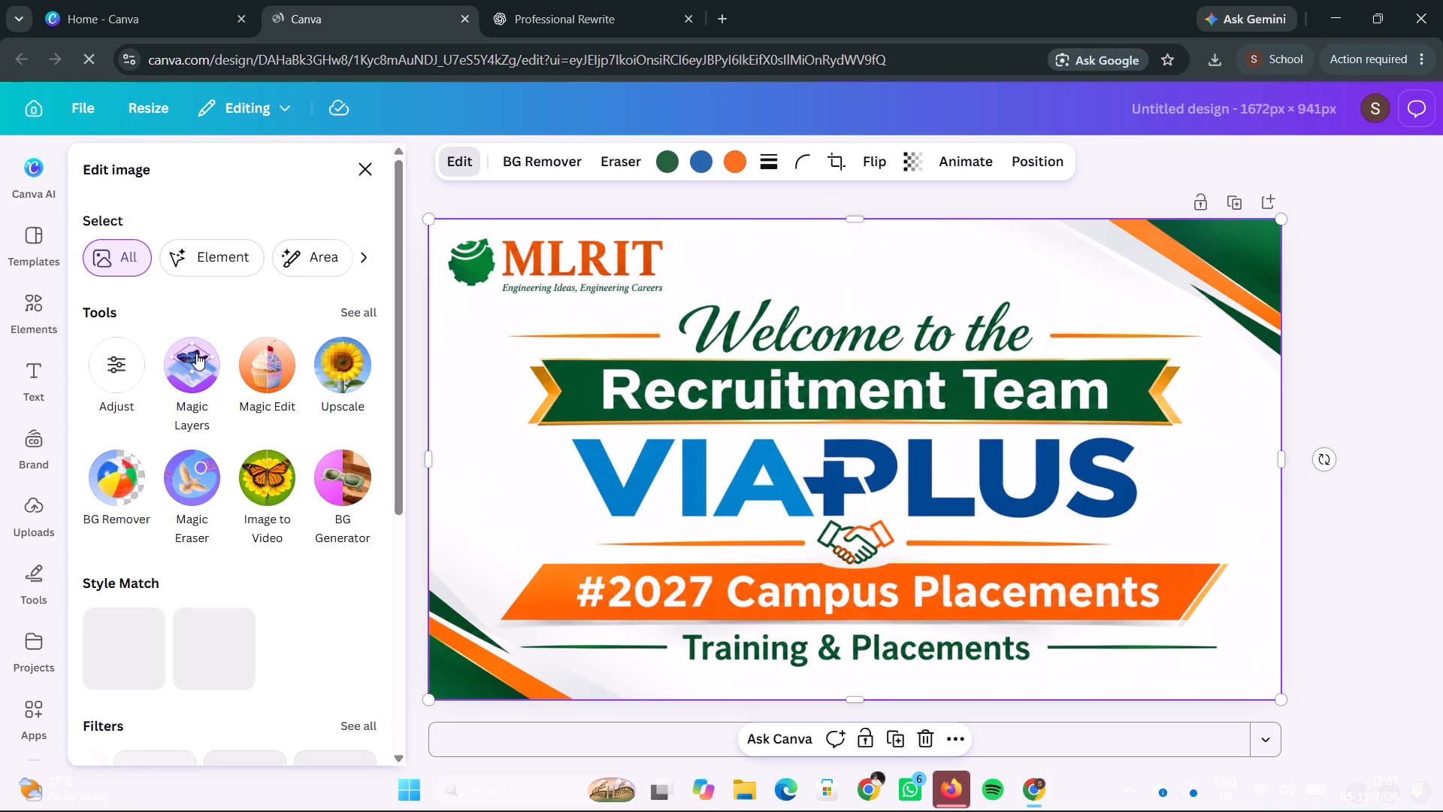
Split the banner image into editable layers with Magic Layers.
click(196, 352)
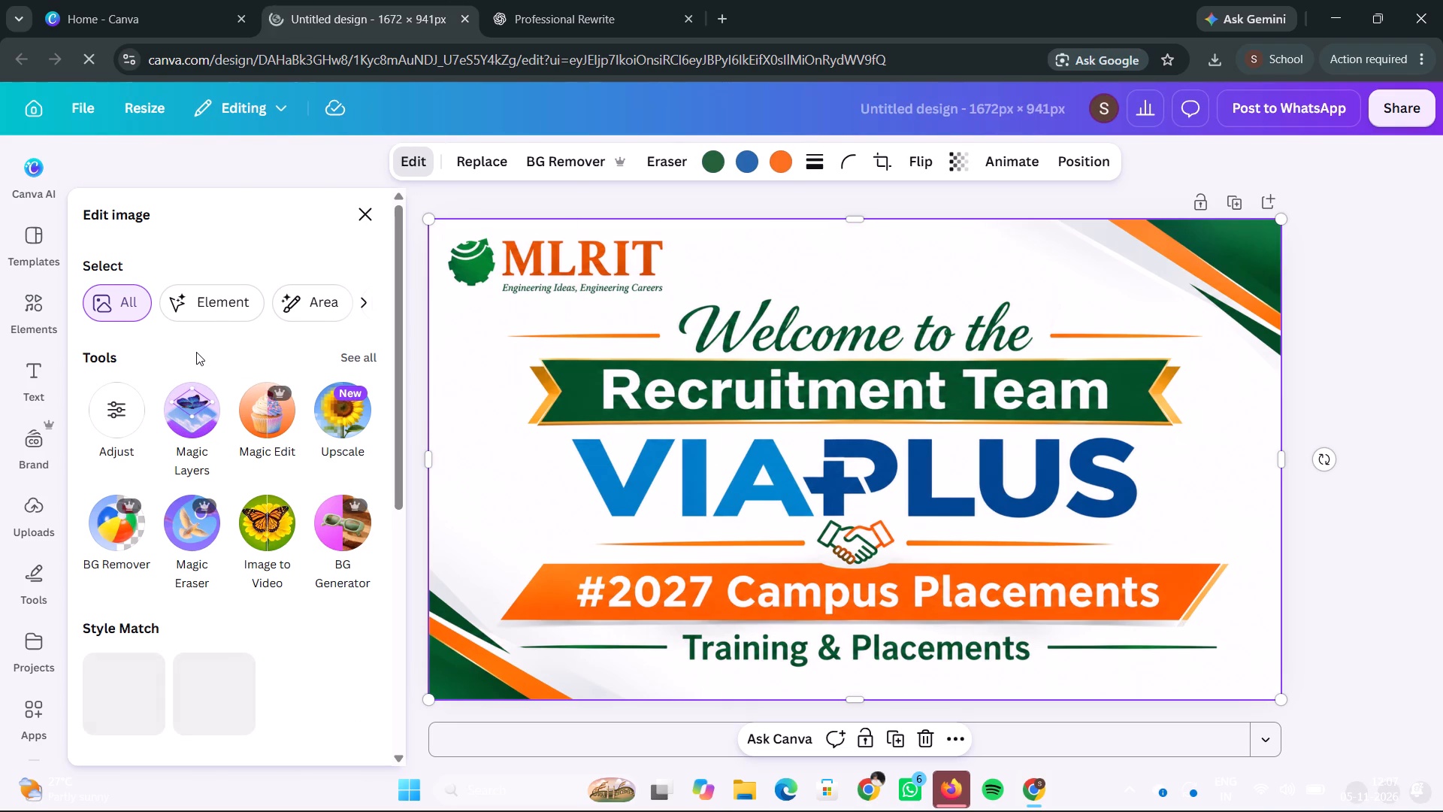
click(181, 428)
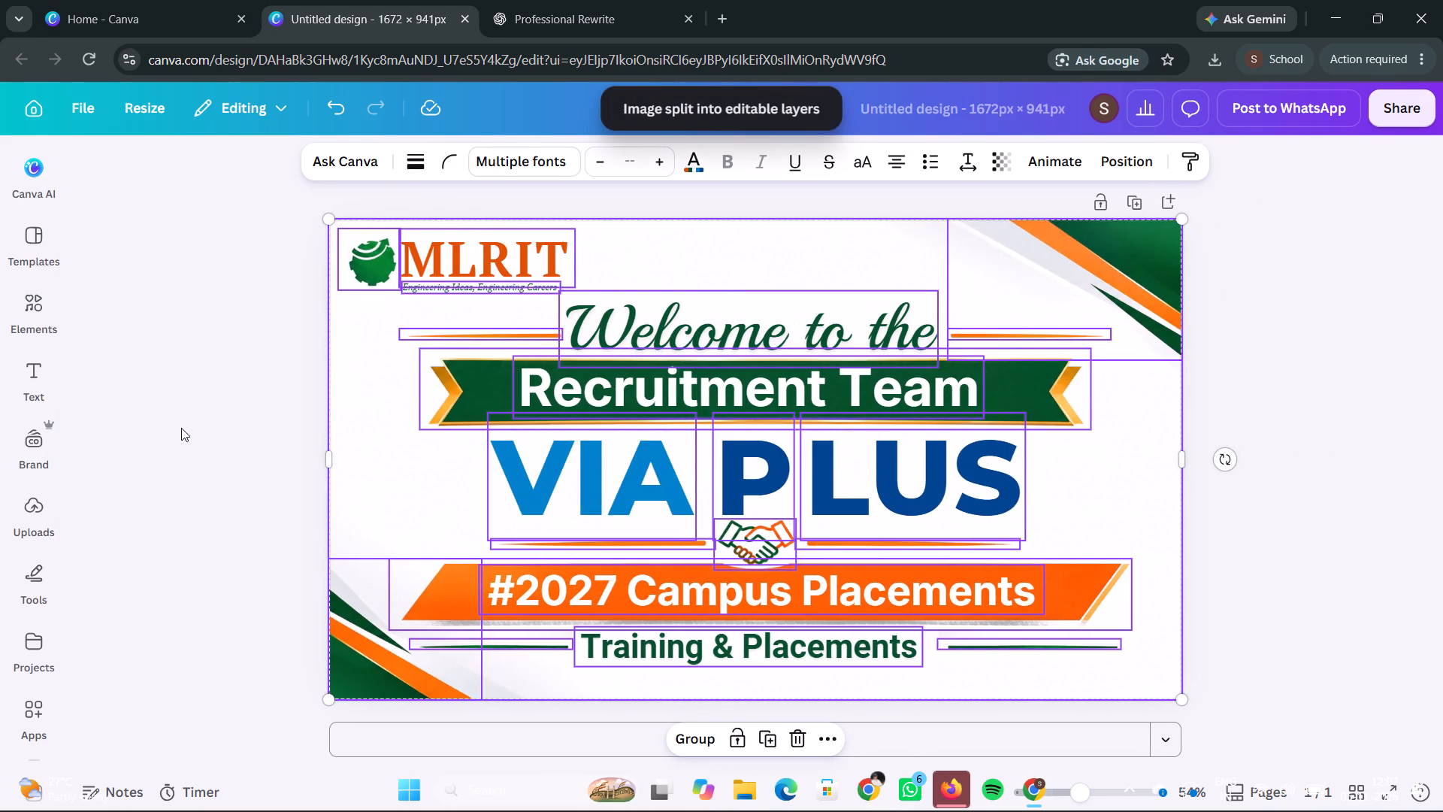
click(1271, 376)
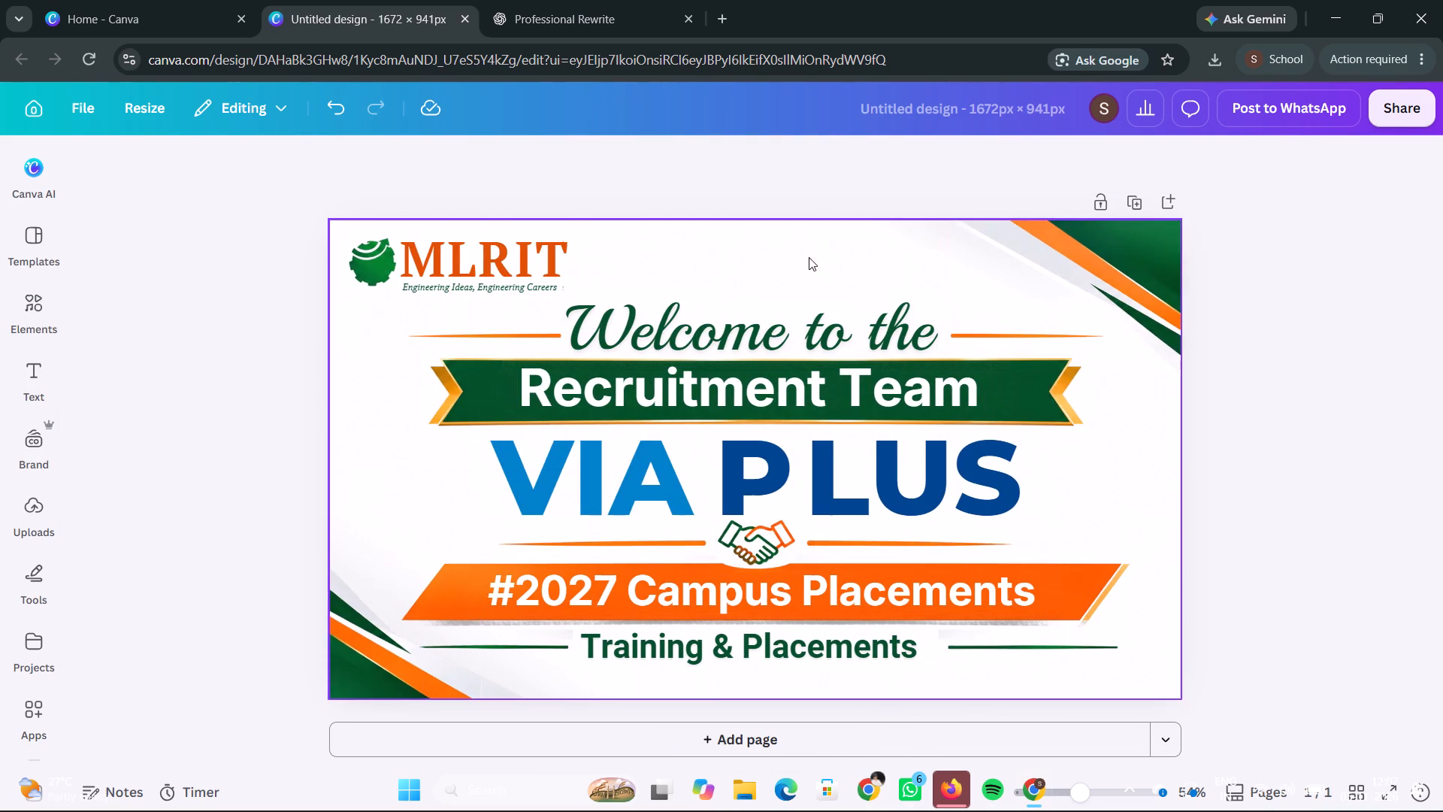
Delete the MLRIT name, the "Engineering Ideas, Engineering Careers" tagline and the green logo emblem from the banner.
click(473, 259)
key(BackSpace)
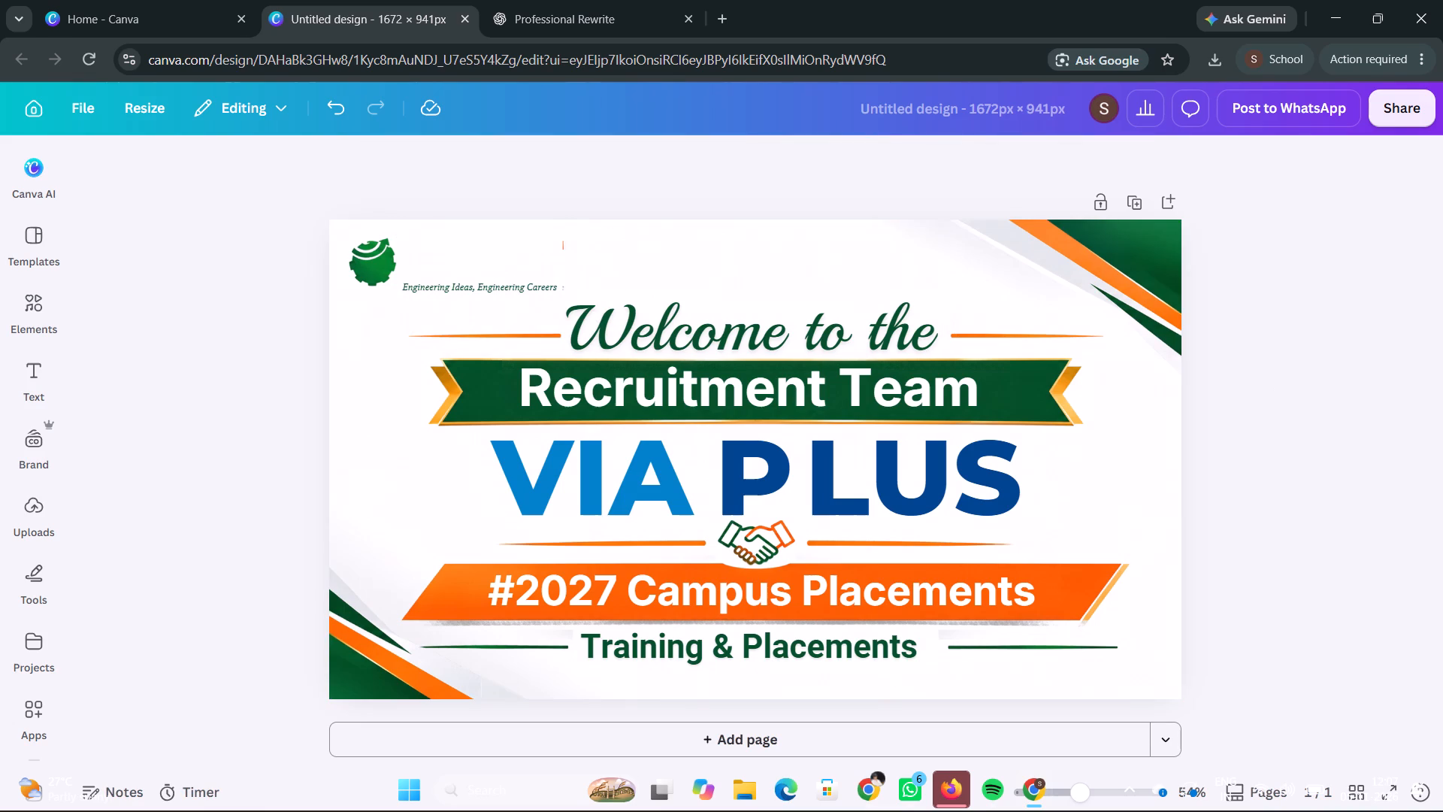
click(456, 285)
key(BackSpace)
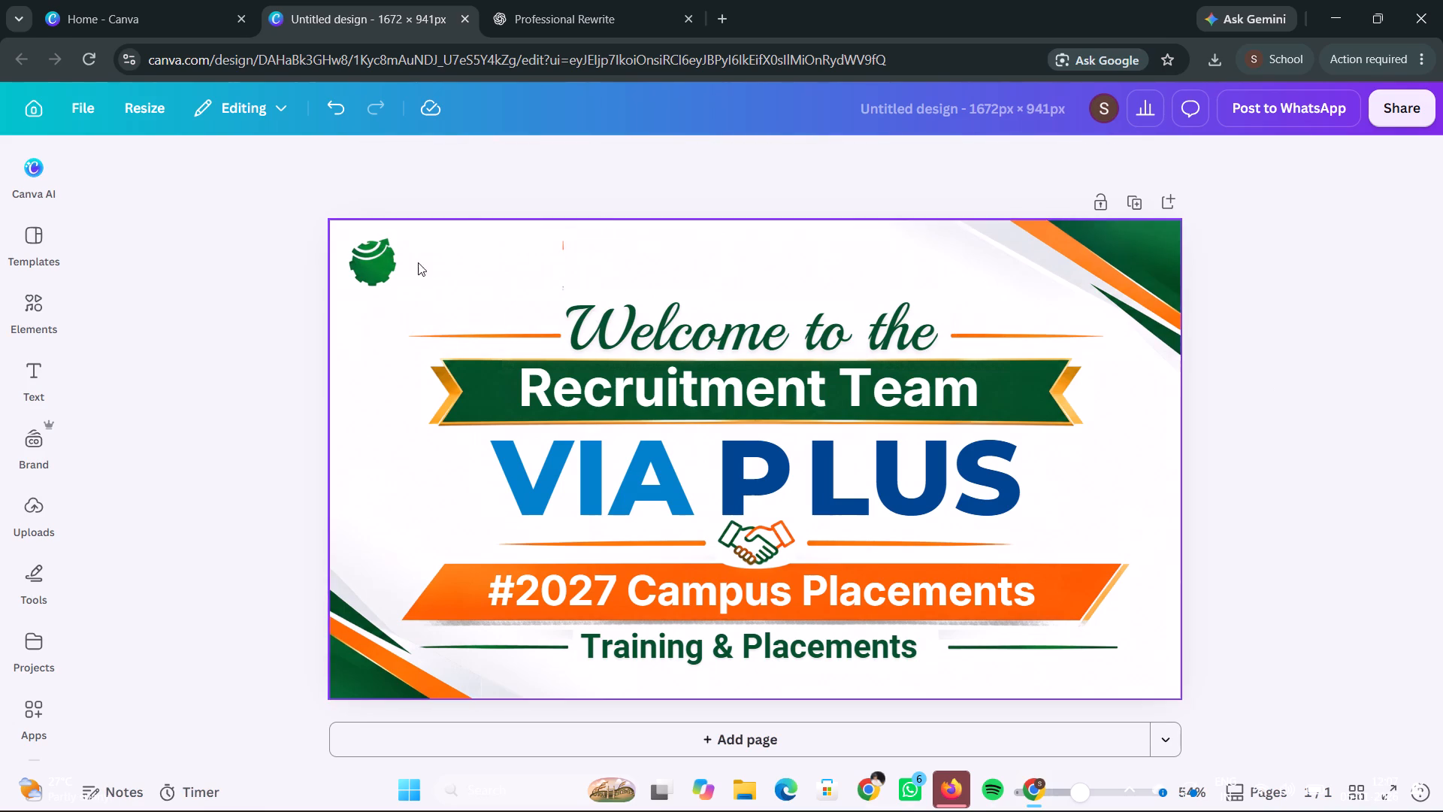
click(374, 251)
key(BackSpace)
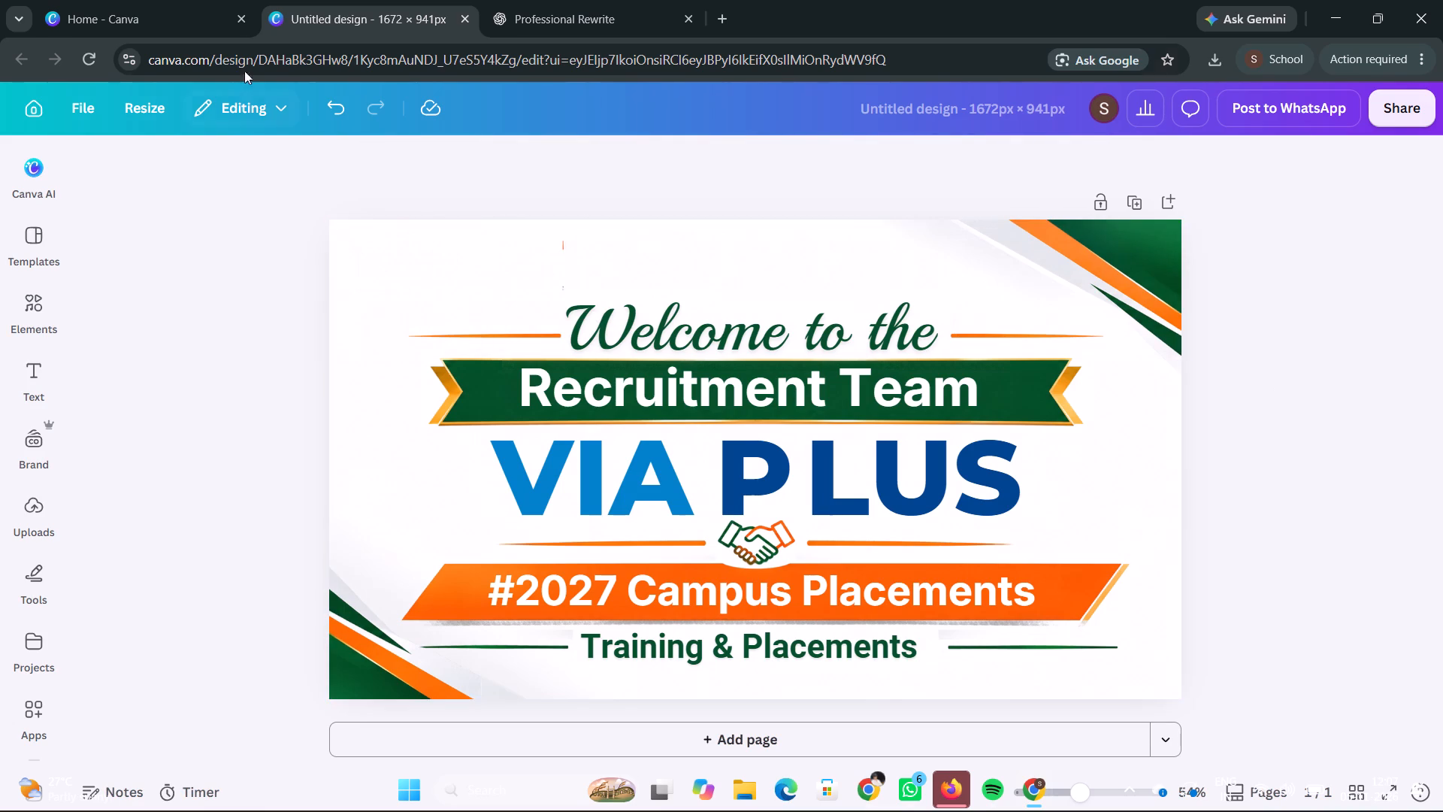
Open the Orange and Red Modern Happy Diwali design from the home page and look over the header logos on both pages.
click(113, 0)
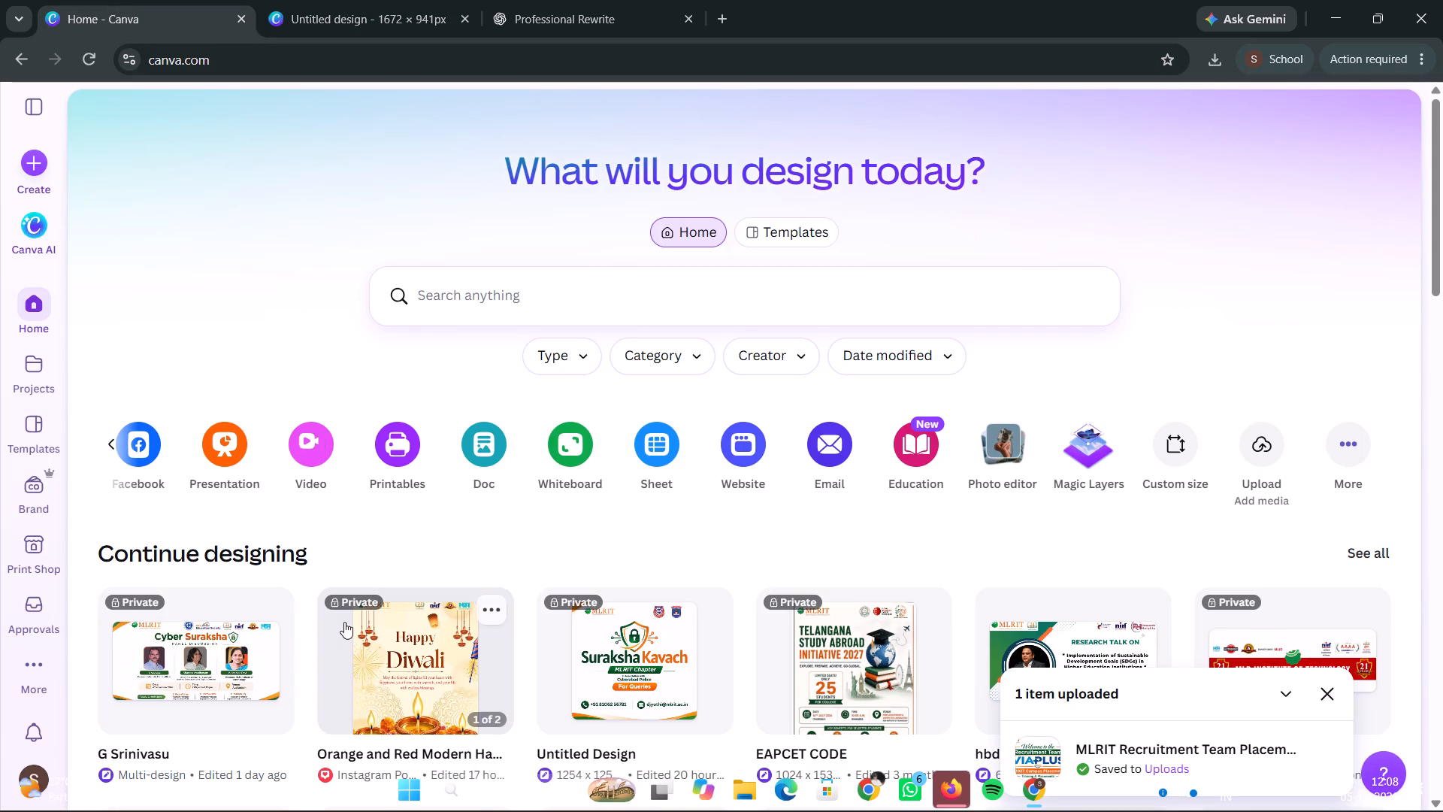
click(450, 630)
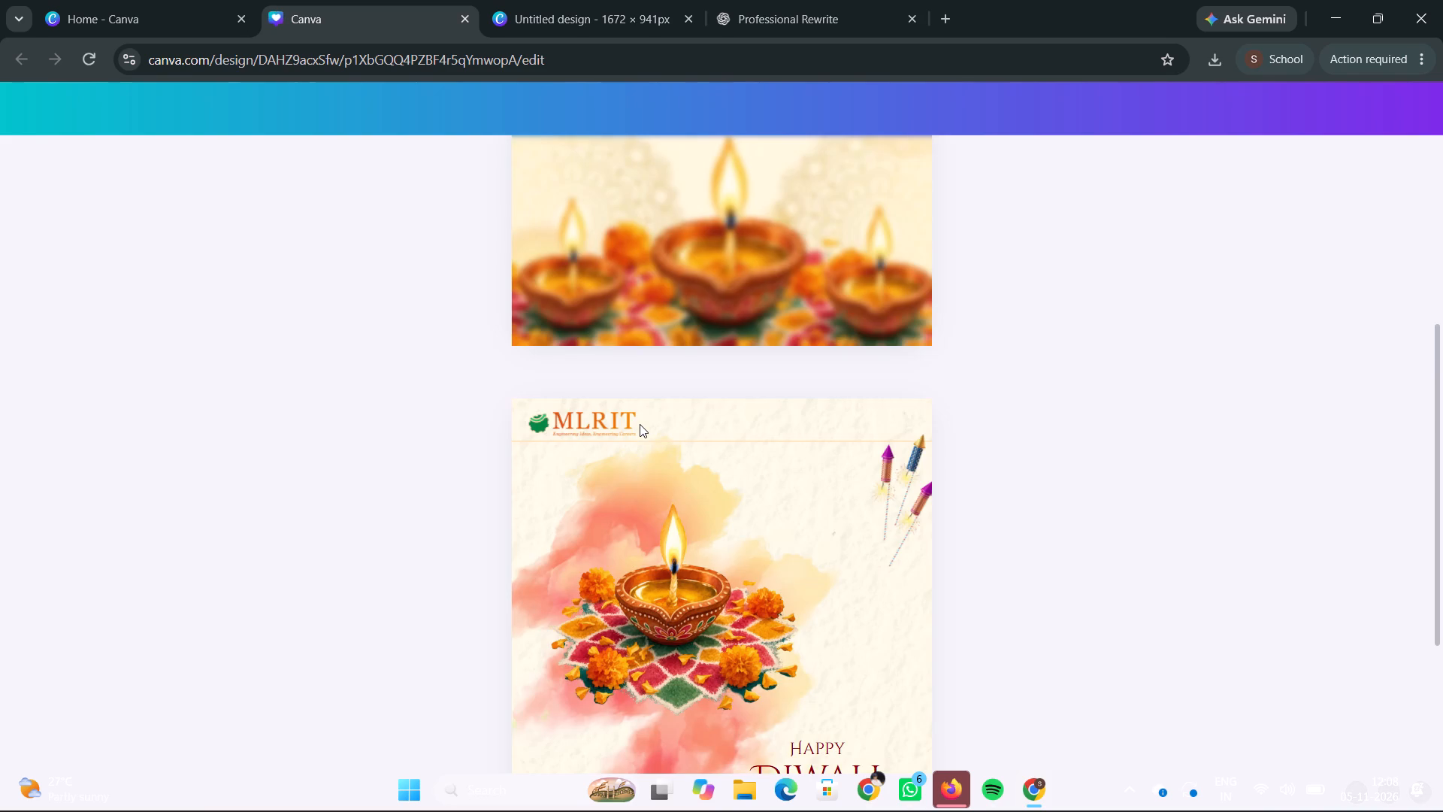
scroll(640, 424, up, 6)
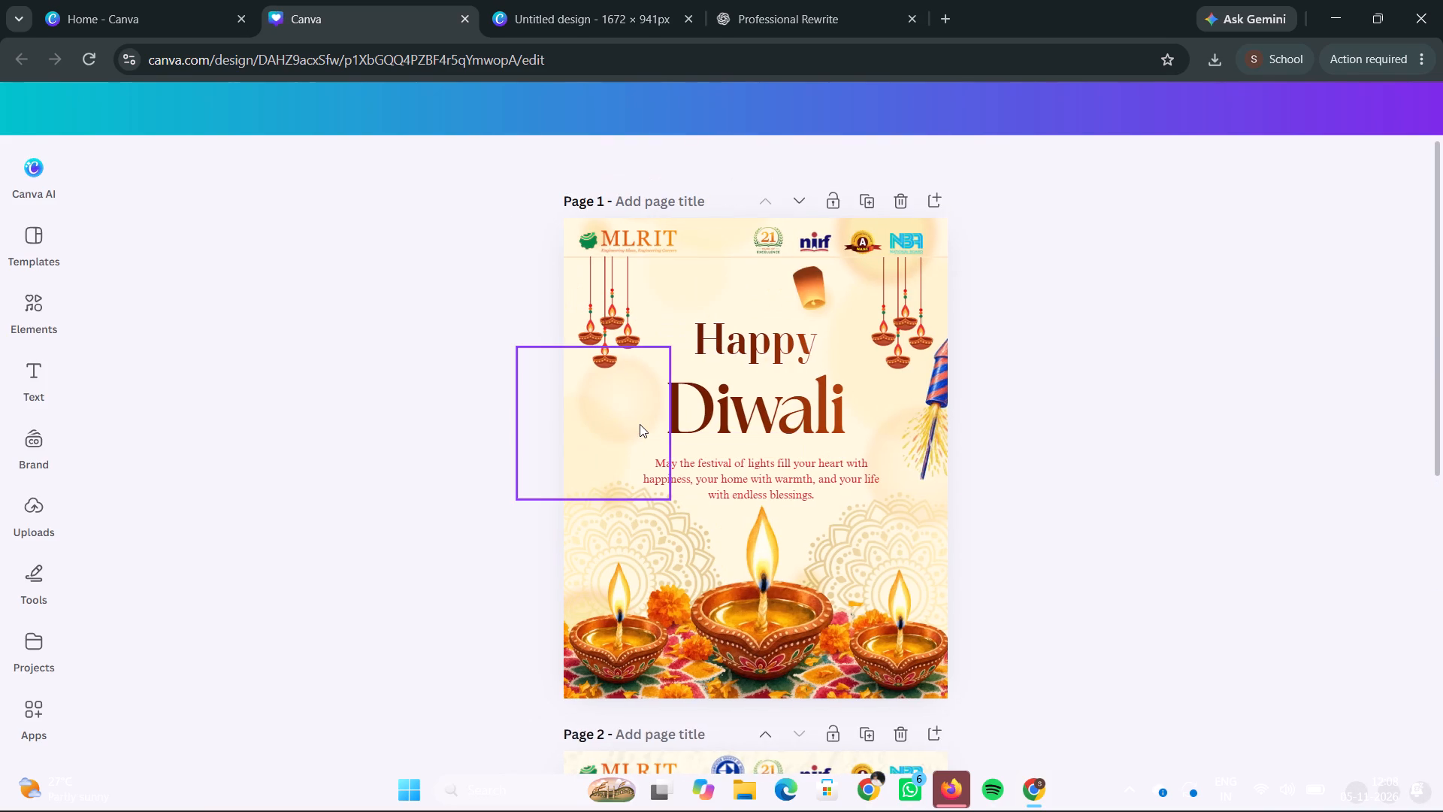
scroll(640, 424, up, 8)
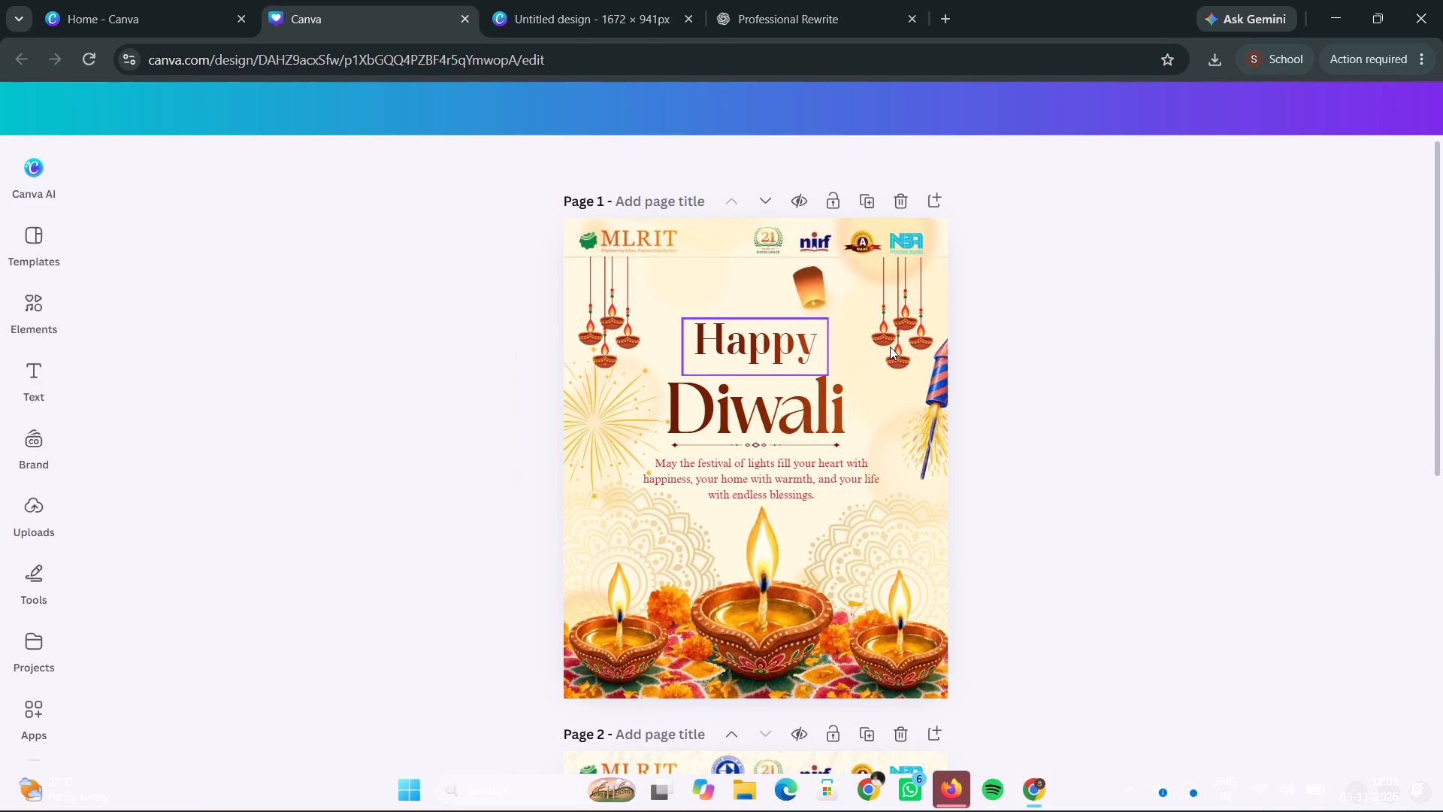
scroll(896, 345, up, 3)
scroll(896, 345, down, 4)
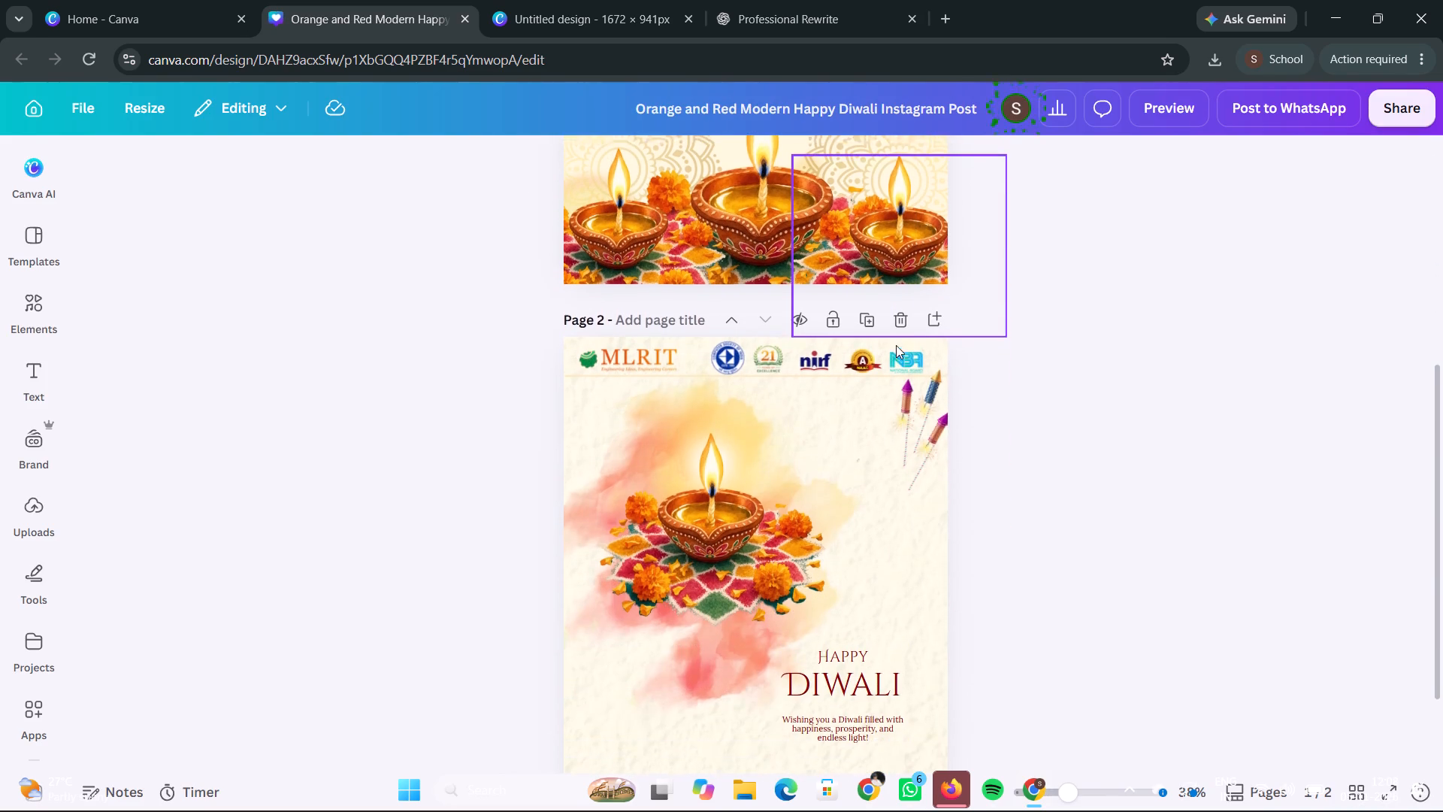
scroll(896, 345, down, 1)
scroll(659, 348, up, 9)
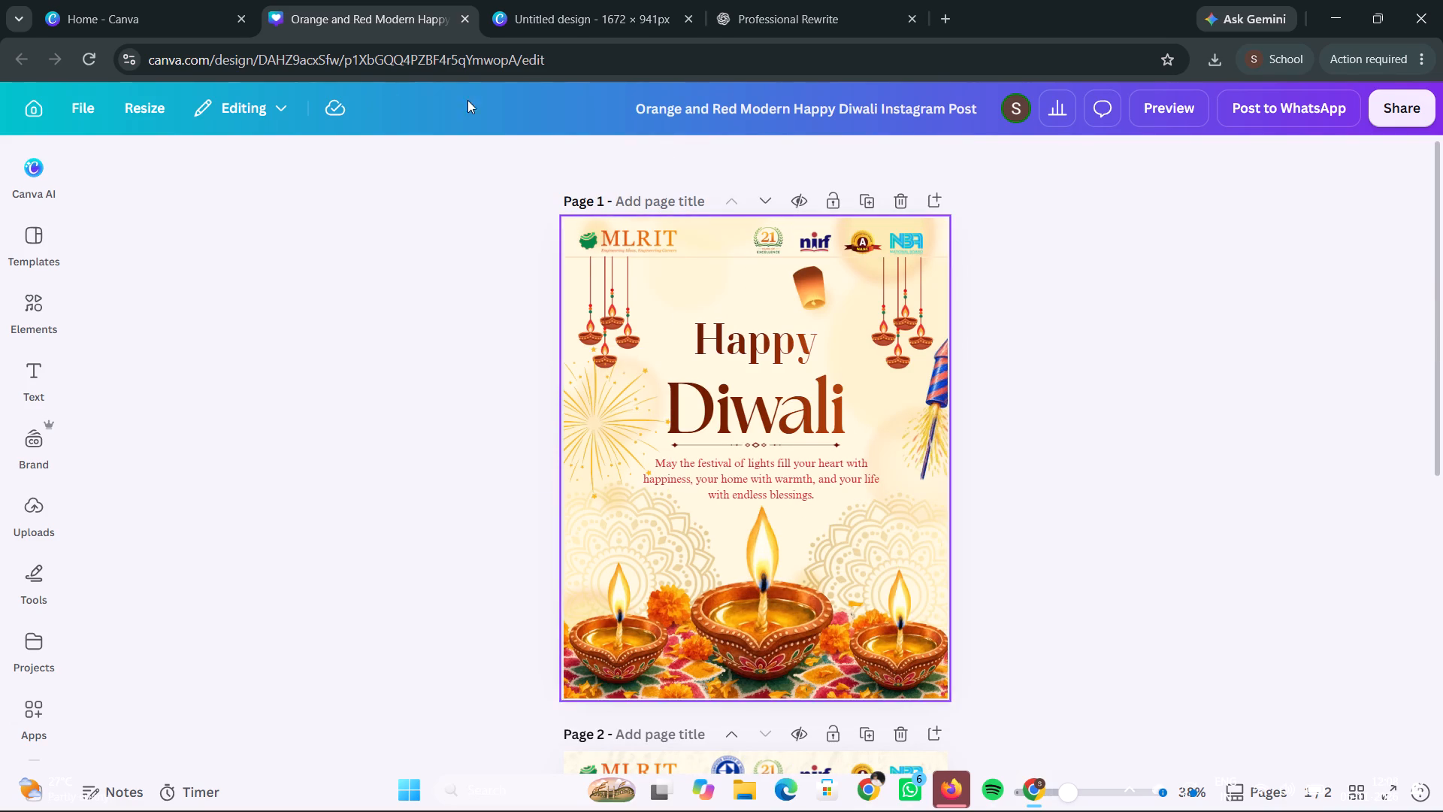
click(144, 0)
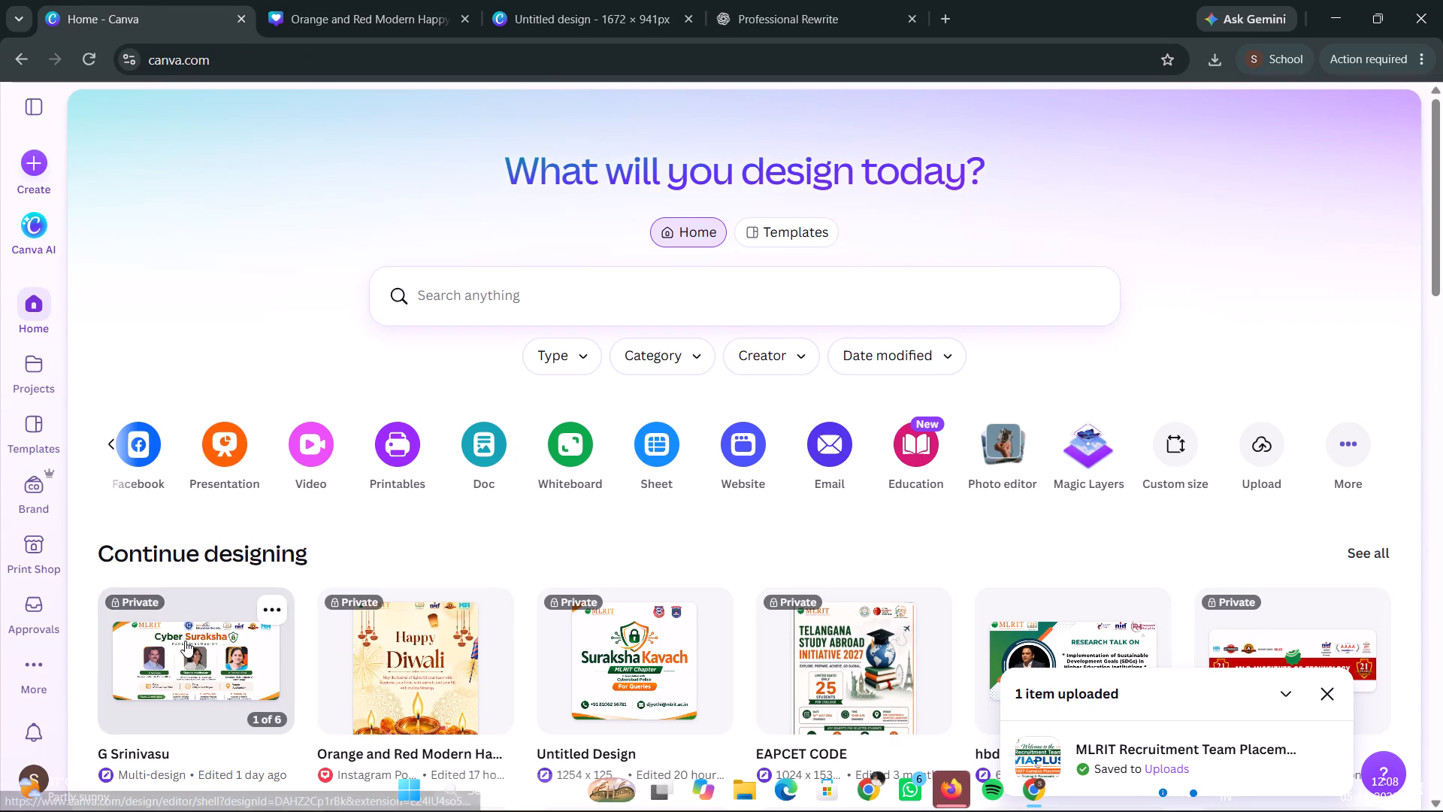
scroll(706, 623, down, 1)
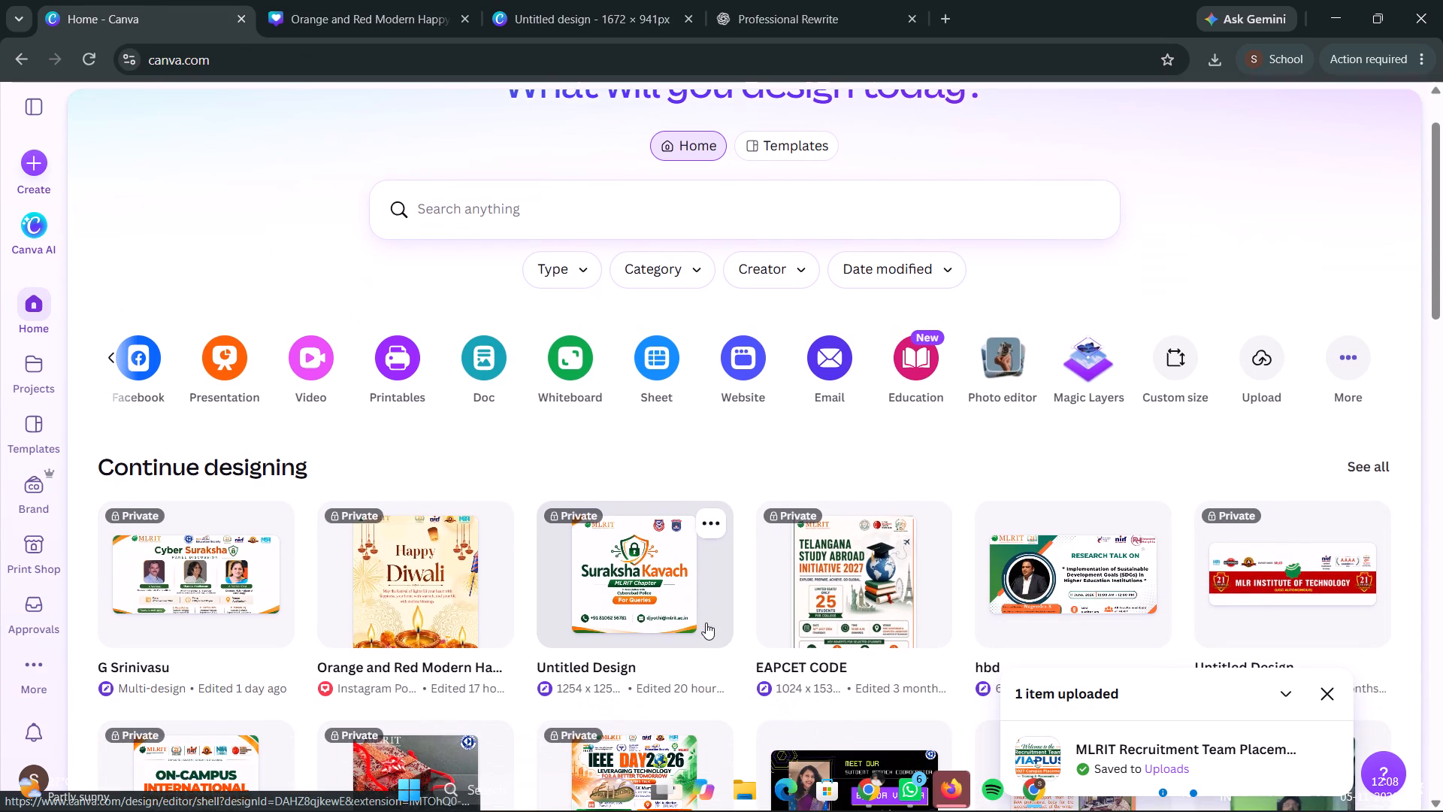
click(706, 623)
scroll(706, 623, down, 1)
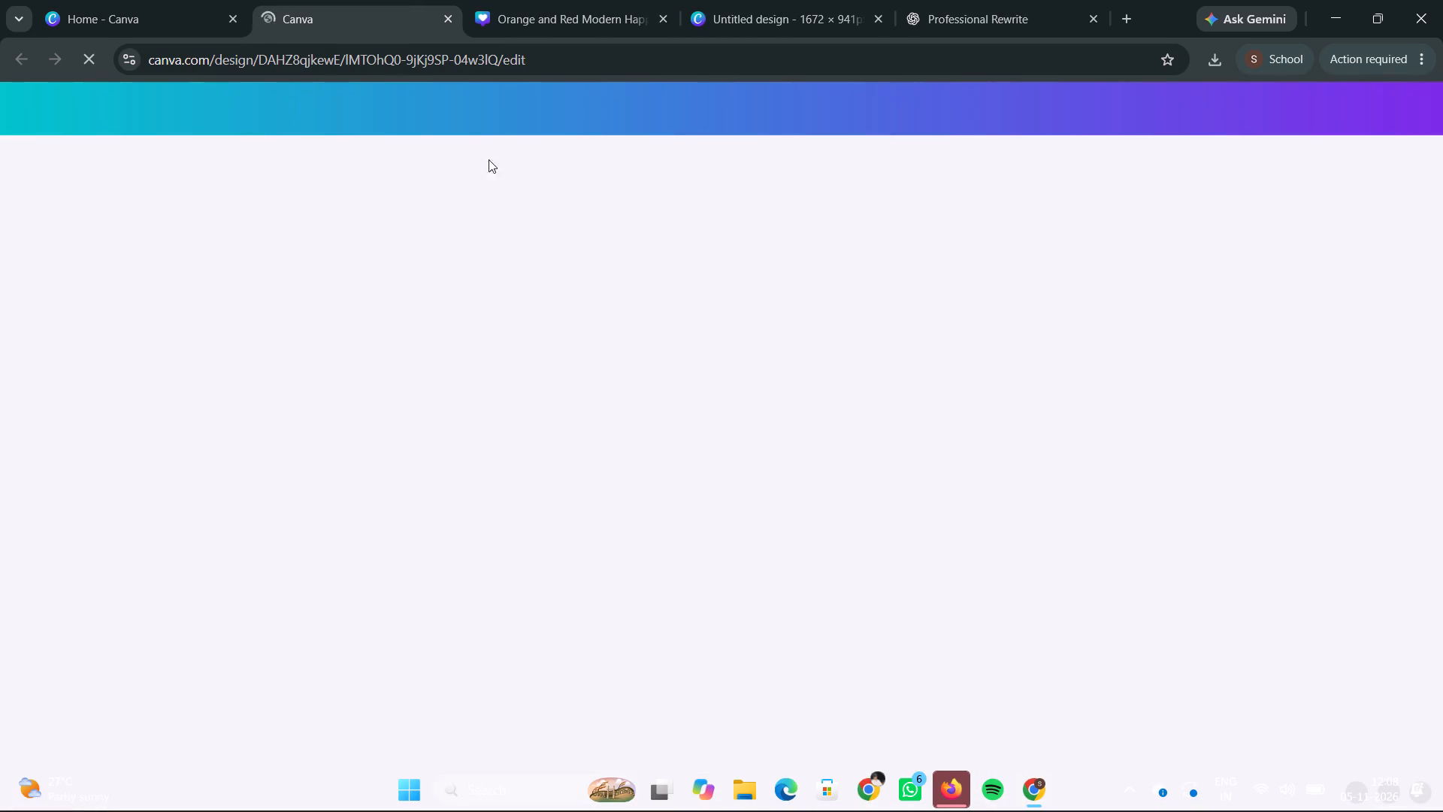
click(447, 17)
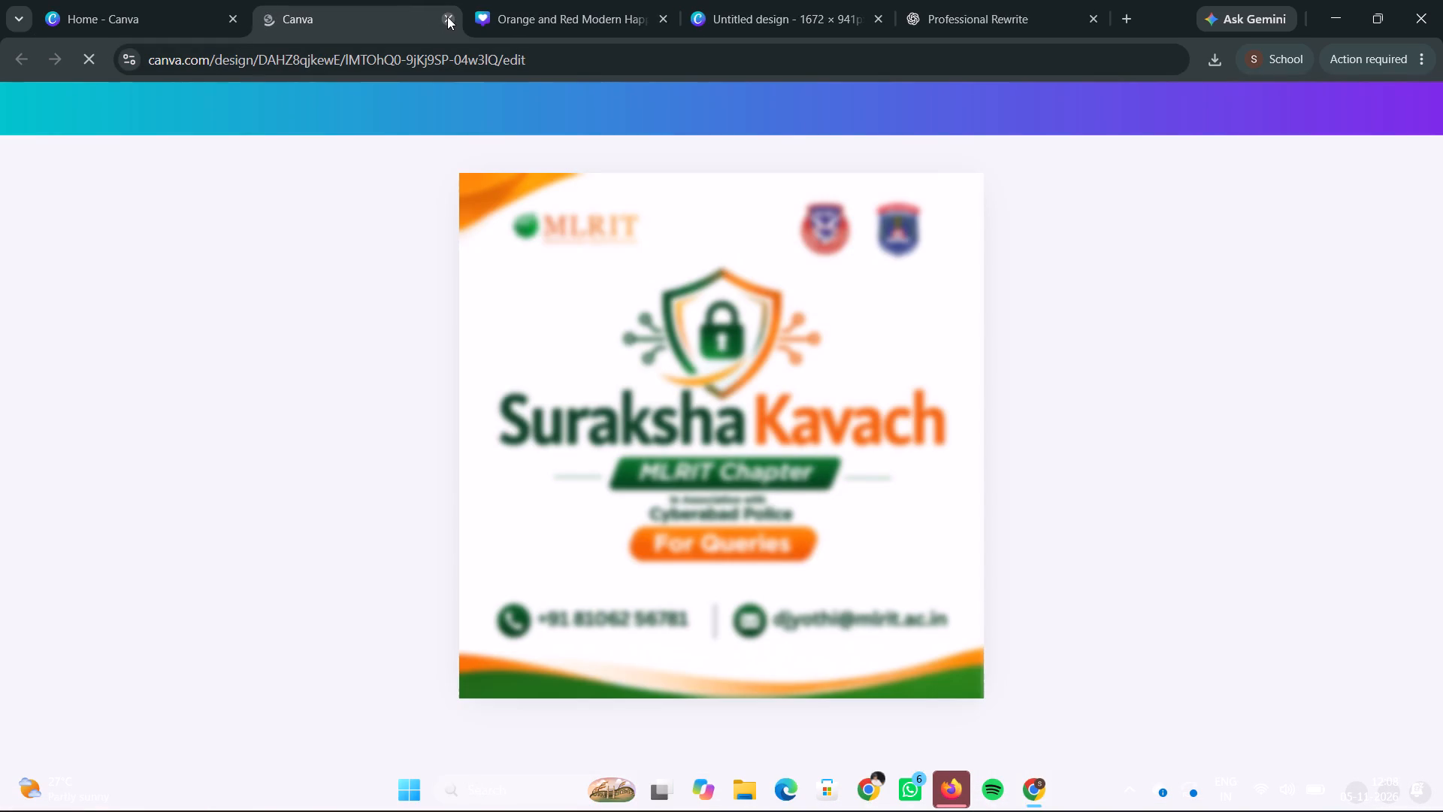
Browse the recent designs on the home page for another earlier MLRIT design with header logos.
scroll(455, 595, down, 4)
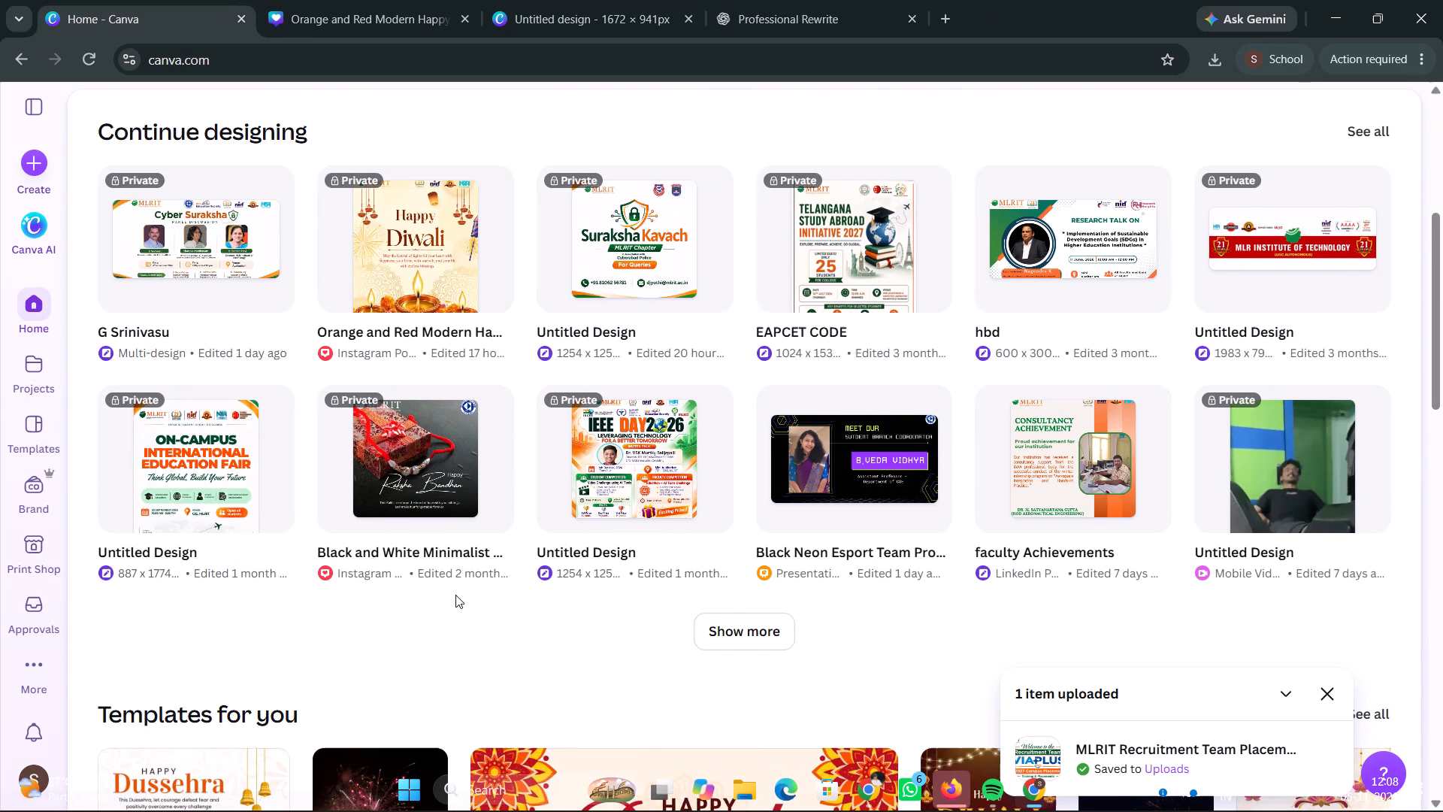
scroll(455, 595, down, 3)
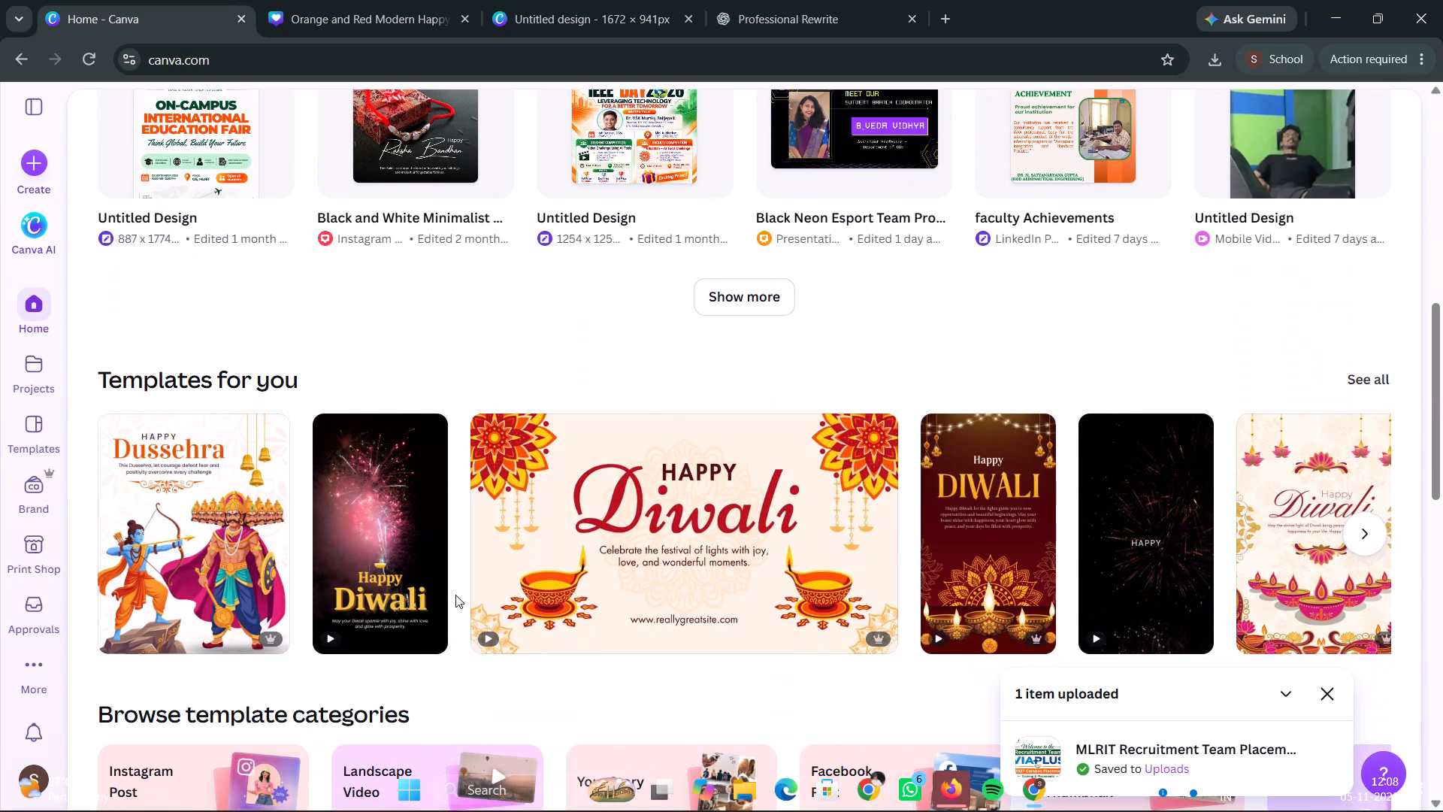
scroll(455, 595, up, 3)
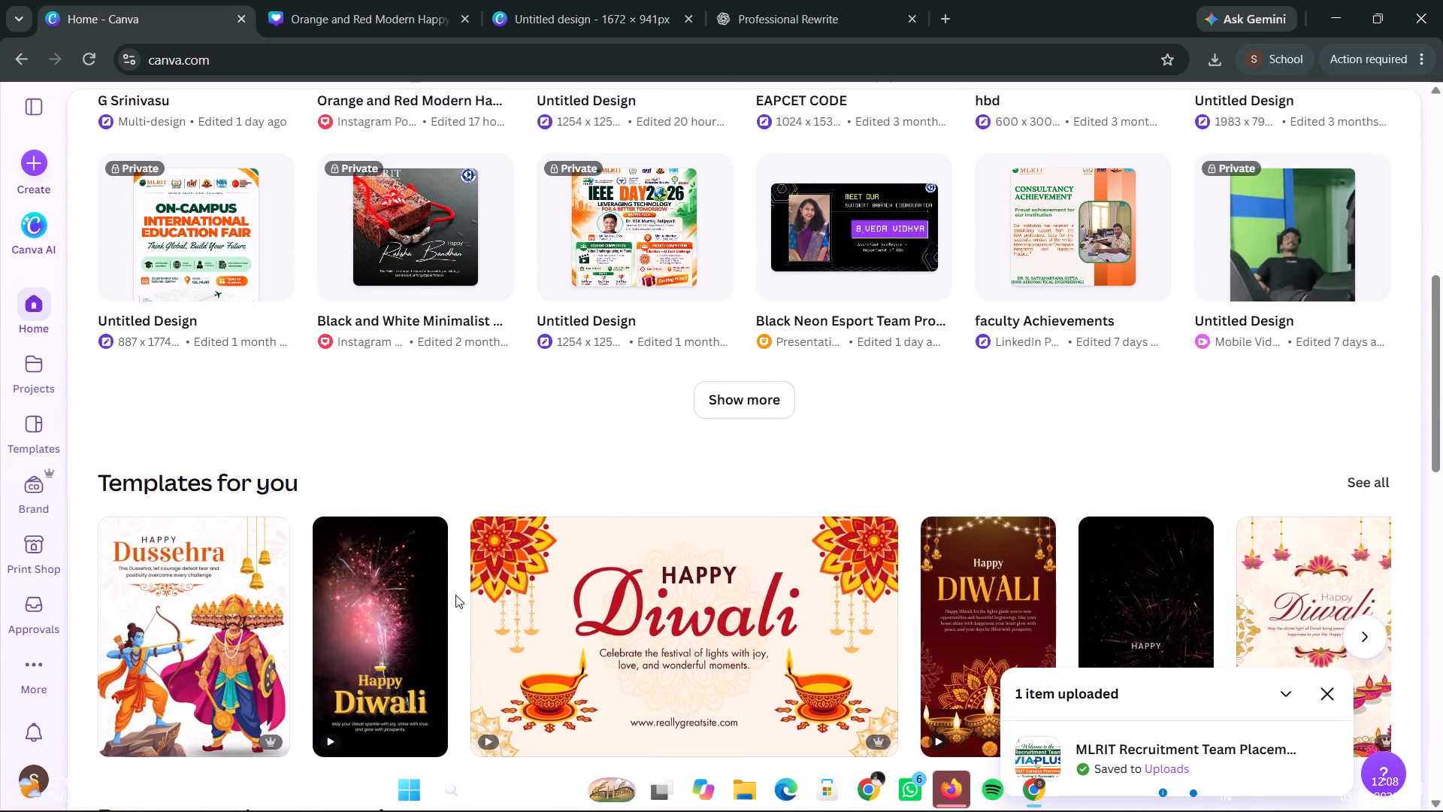
scroll(455, 595, up, 1)
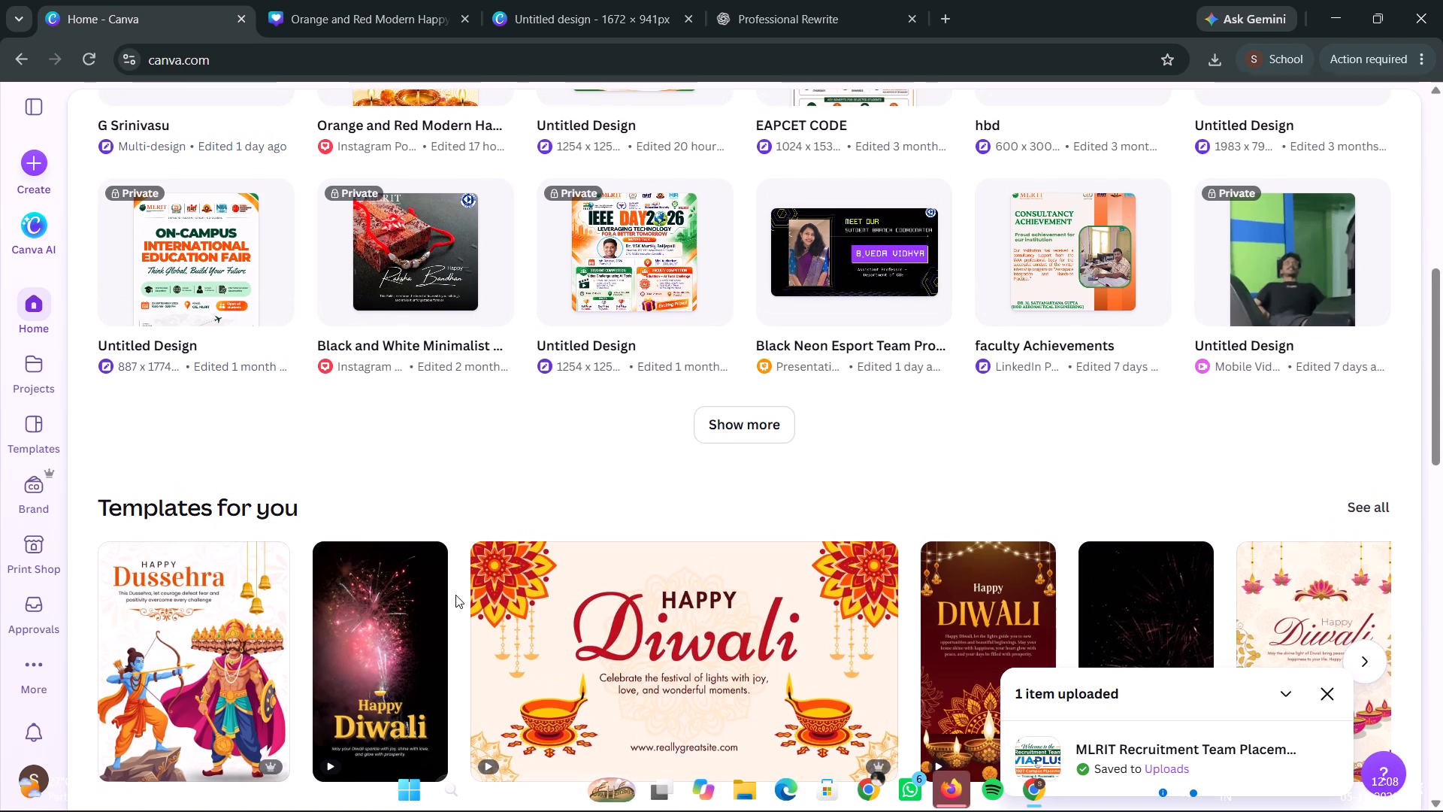
scroll(455, 595, up, 1)
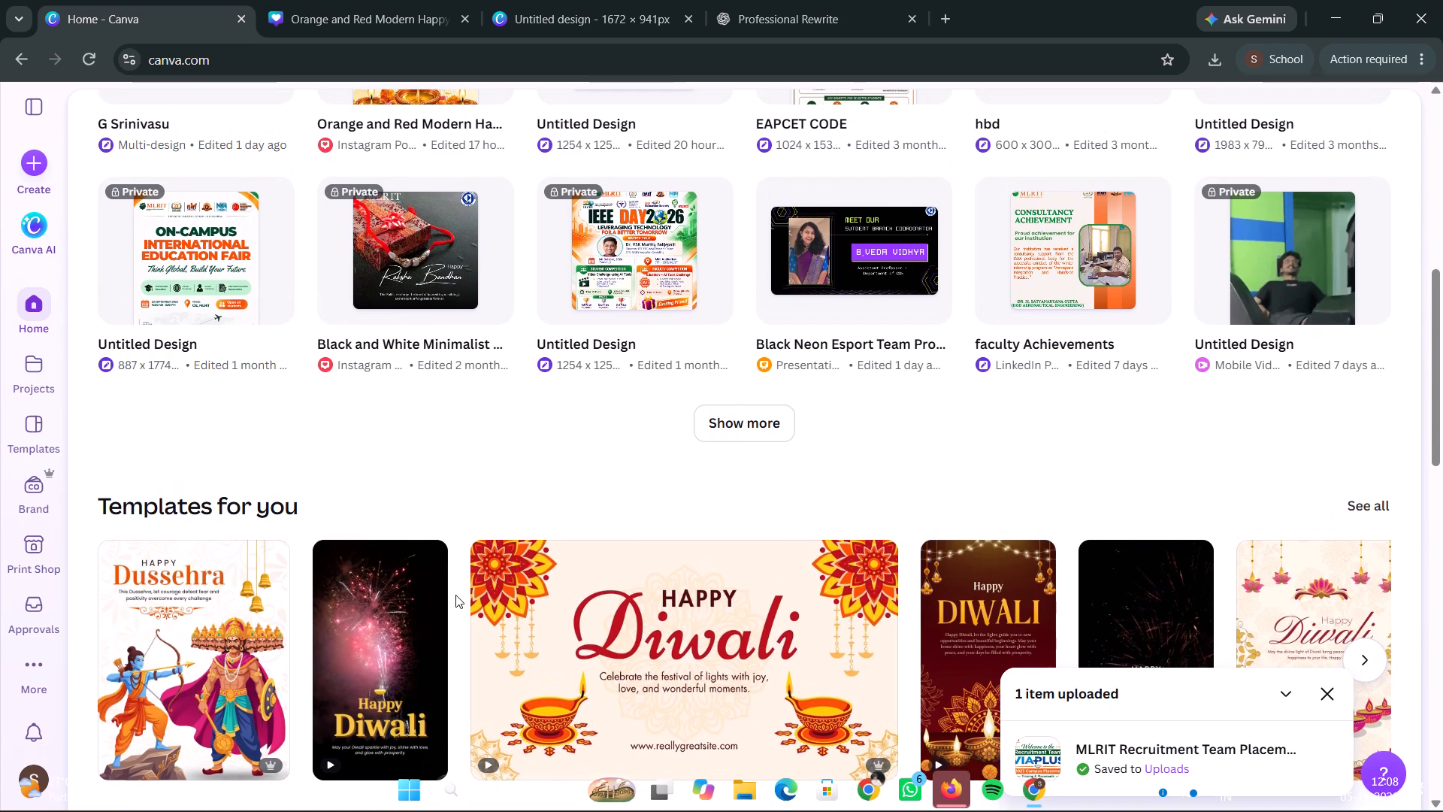
scroll(455, 595, up, 1)
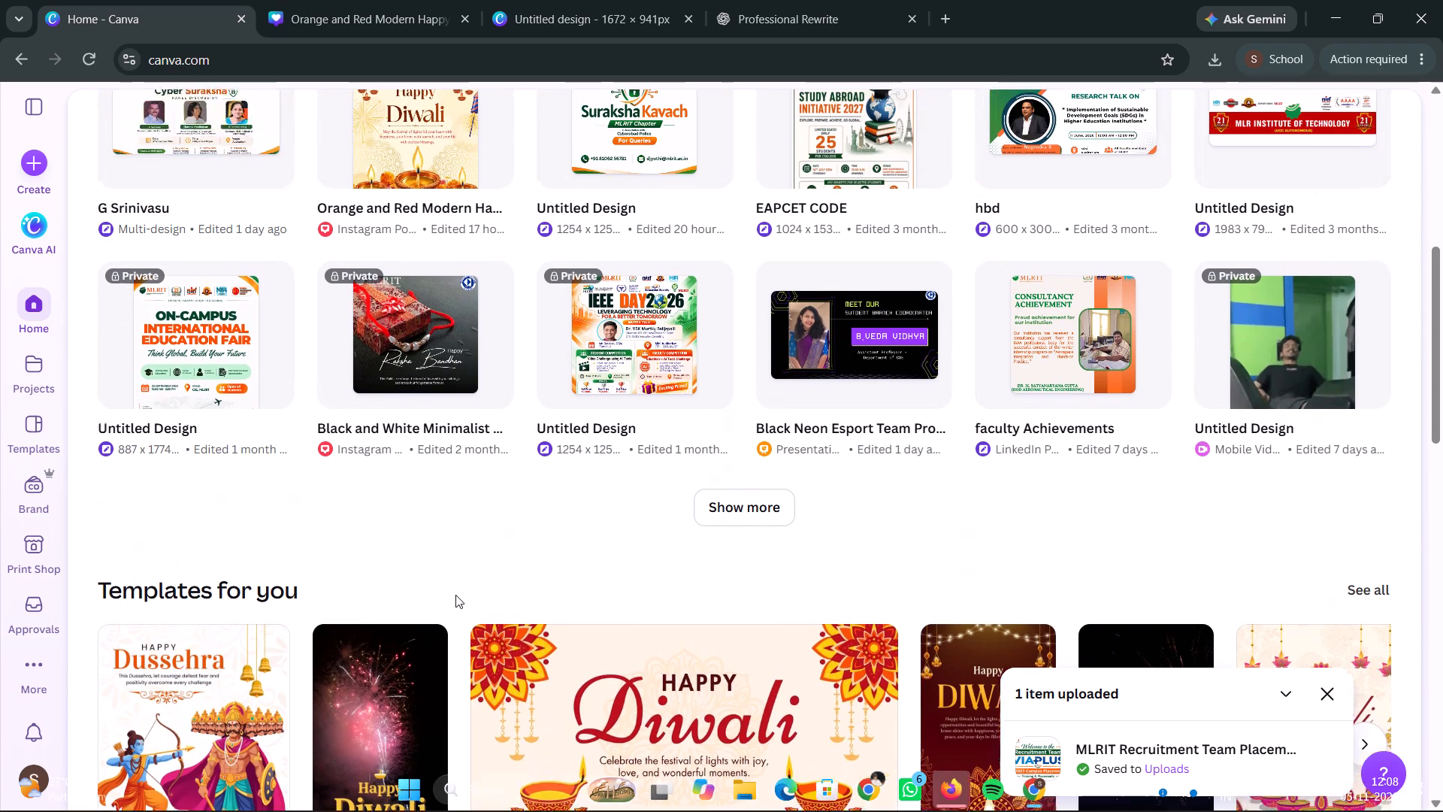
scroll(455, 595, up, 2)
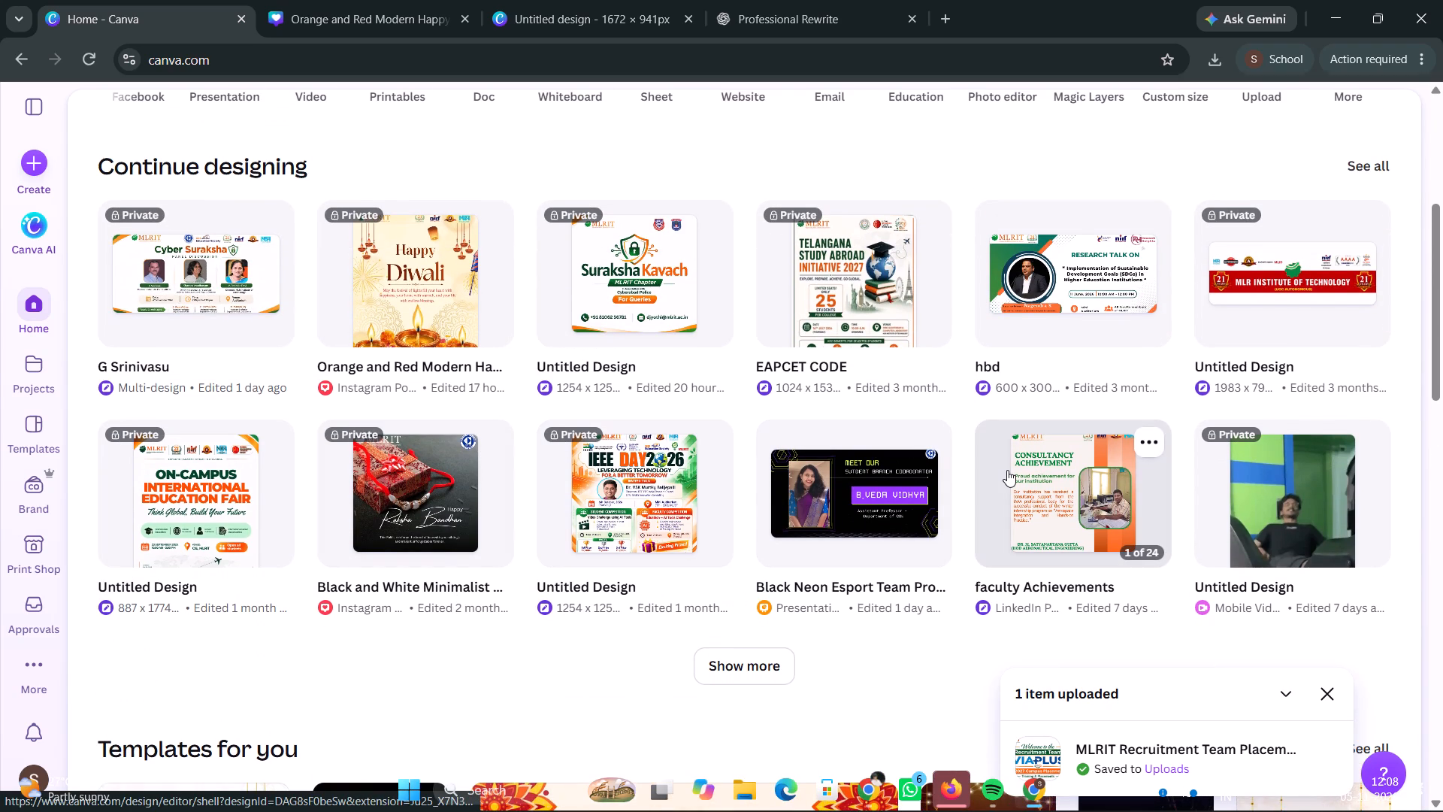
Open the untitled mobile video design, play it, replay it from near the start, and close it.
click(1260, 467)
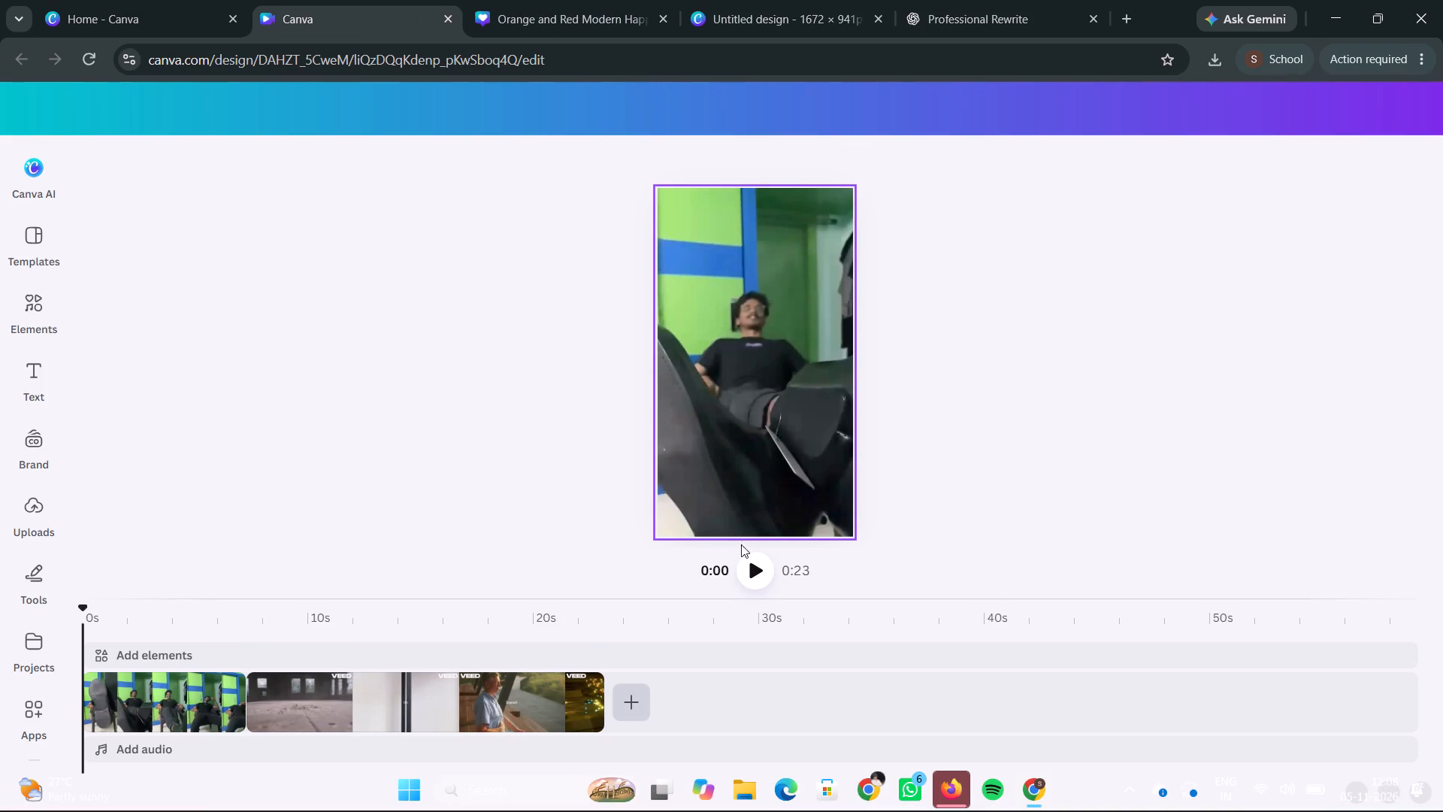
click(755, 573)
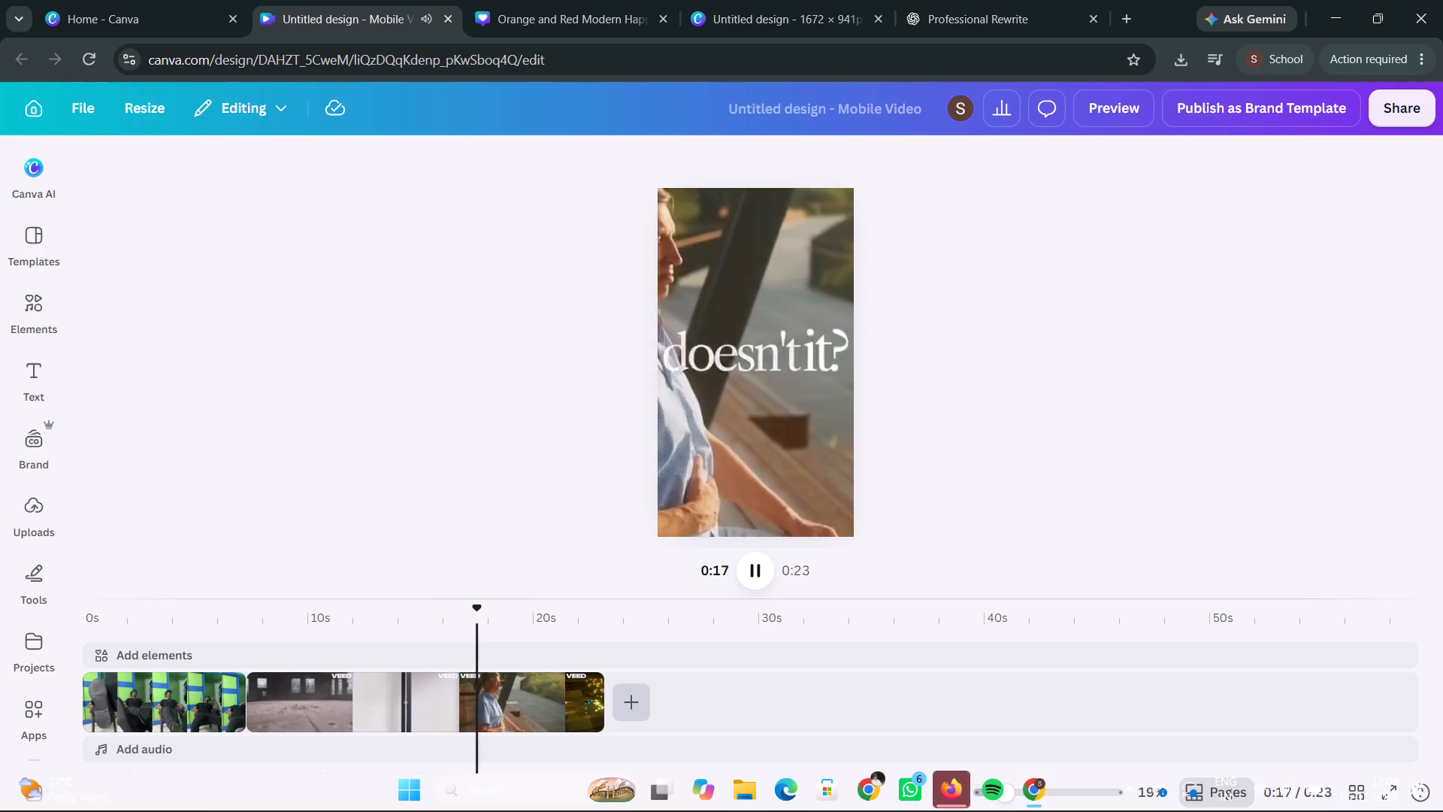
click(195, 723)
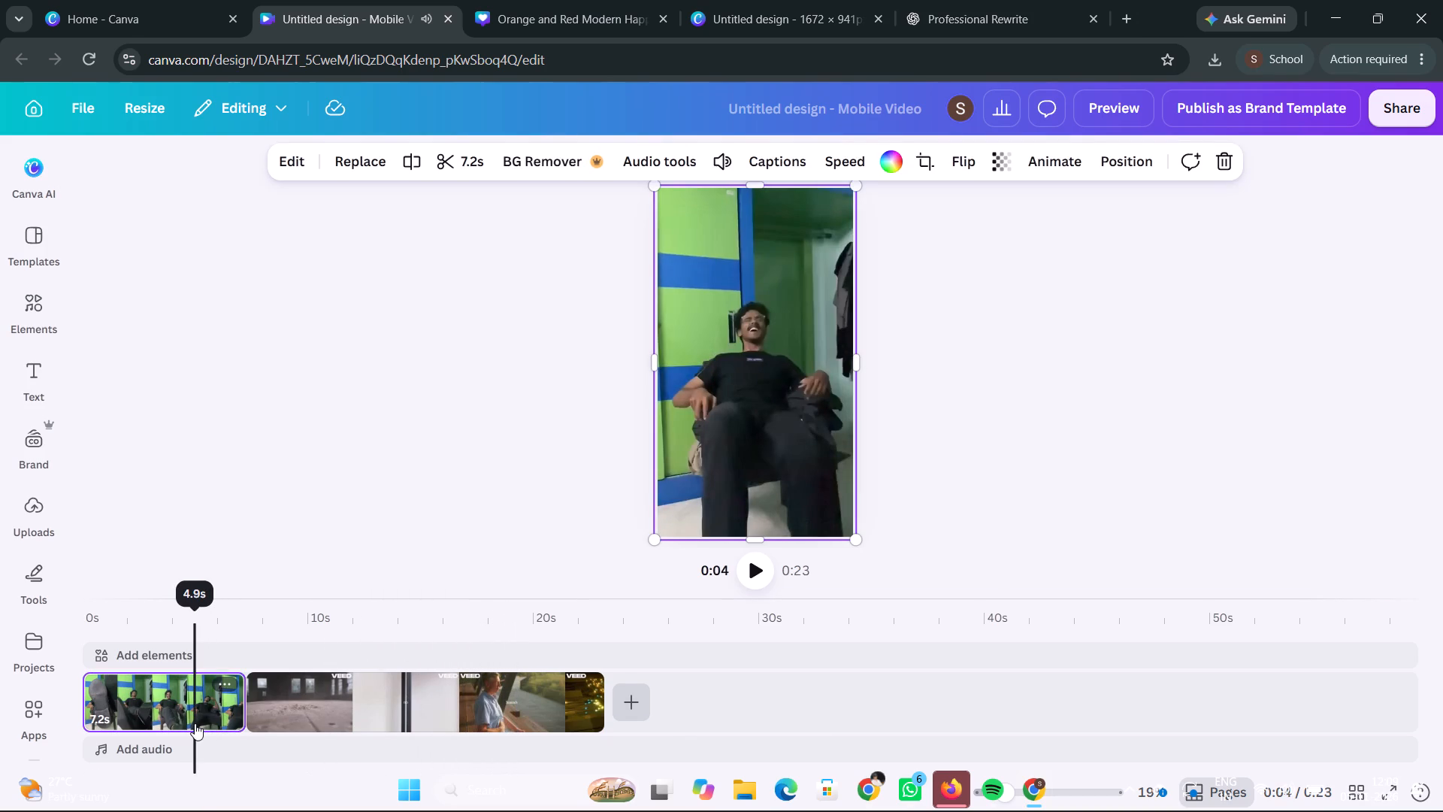
drag(195, 723, 106, 740)
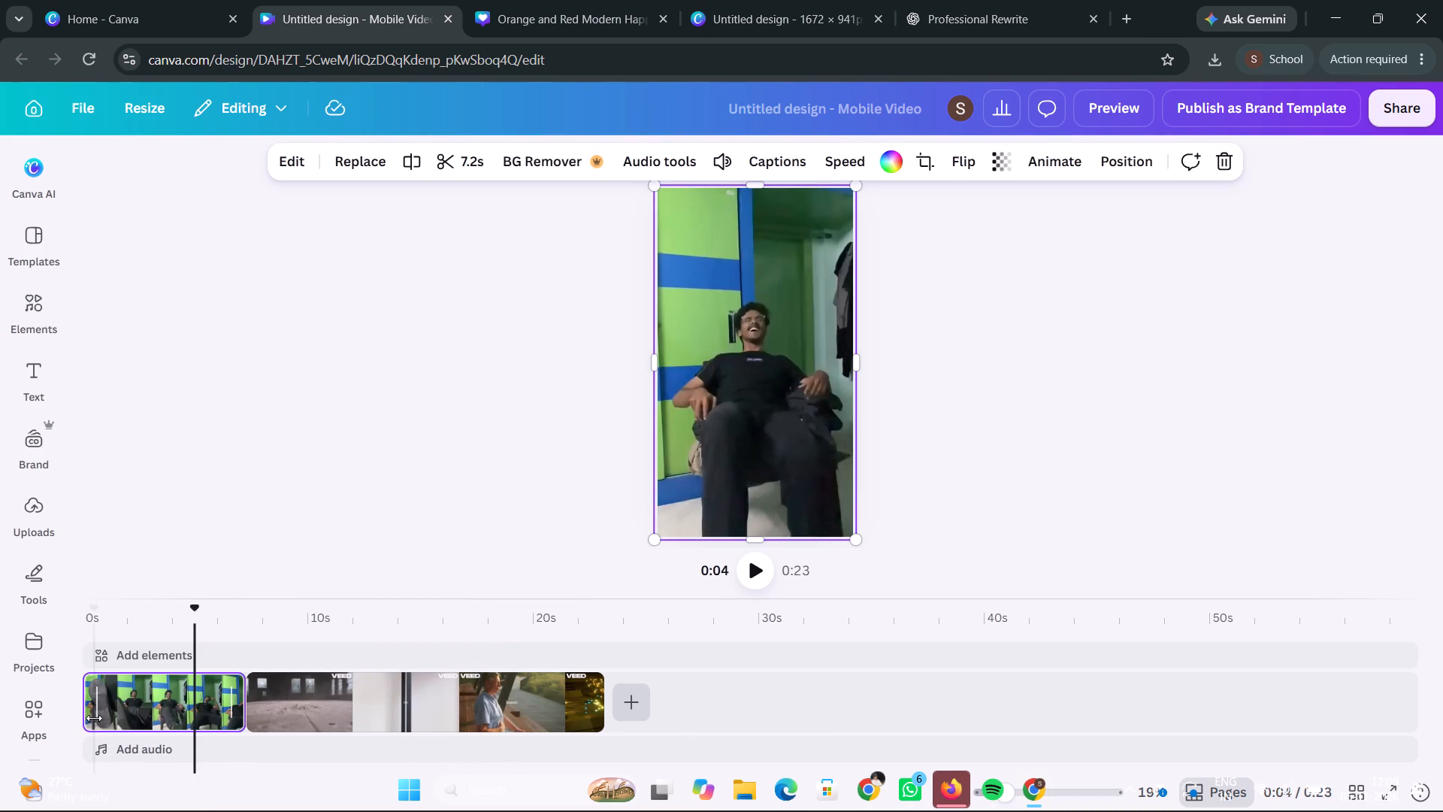
click(94, 717)
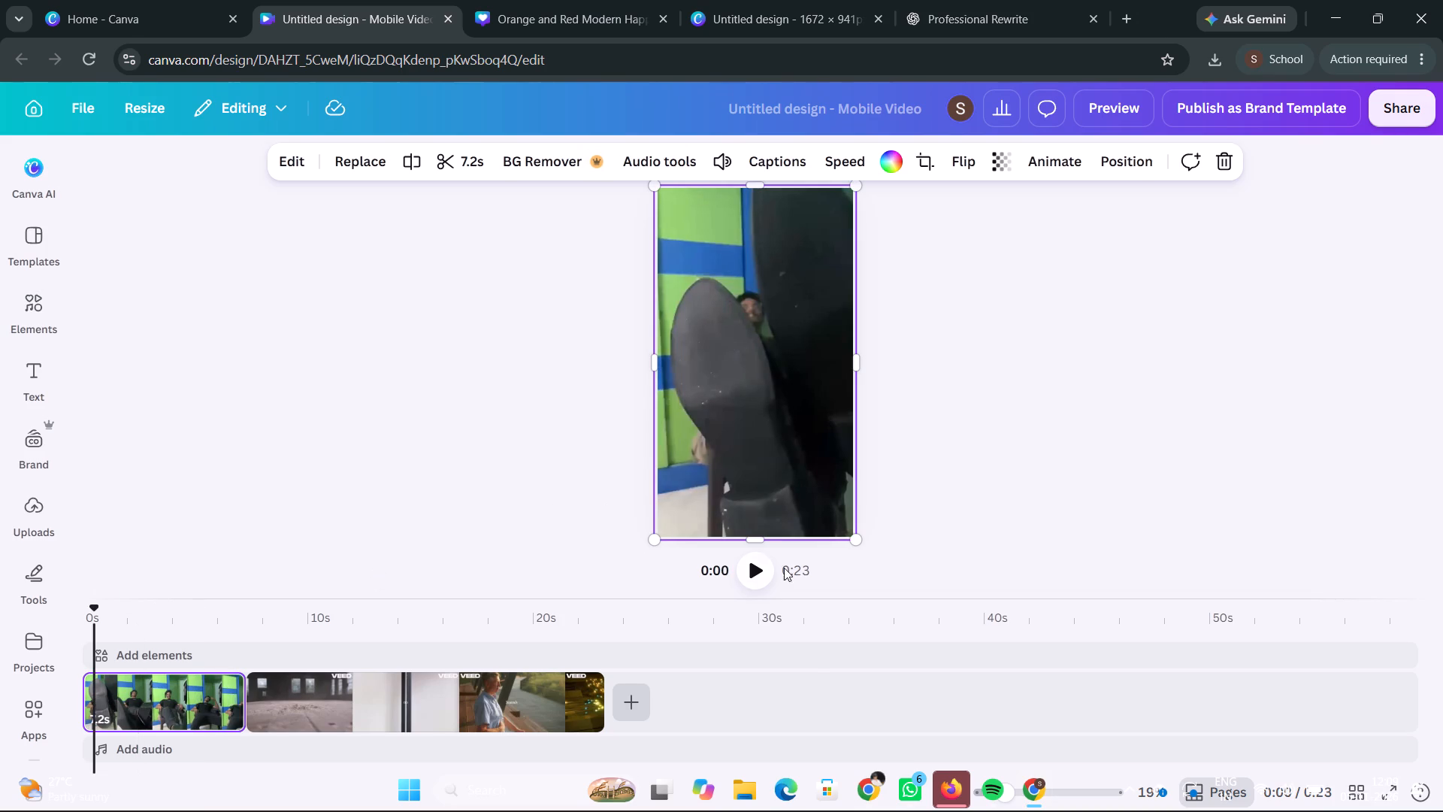
click(751, 568)
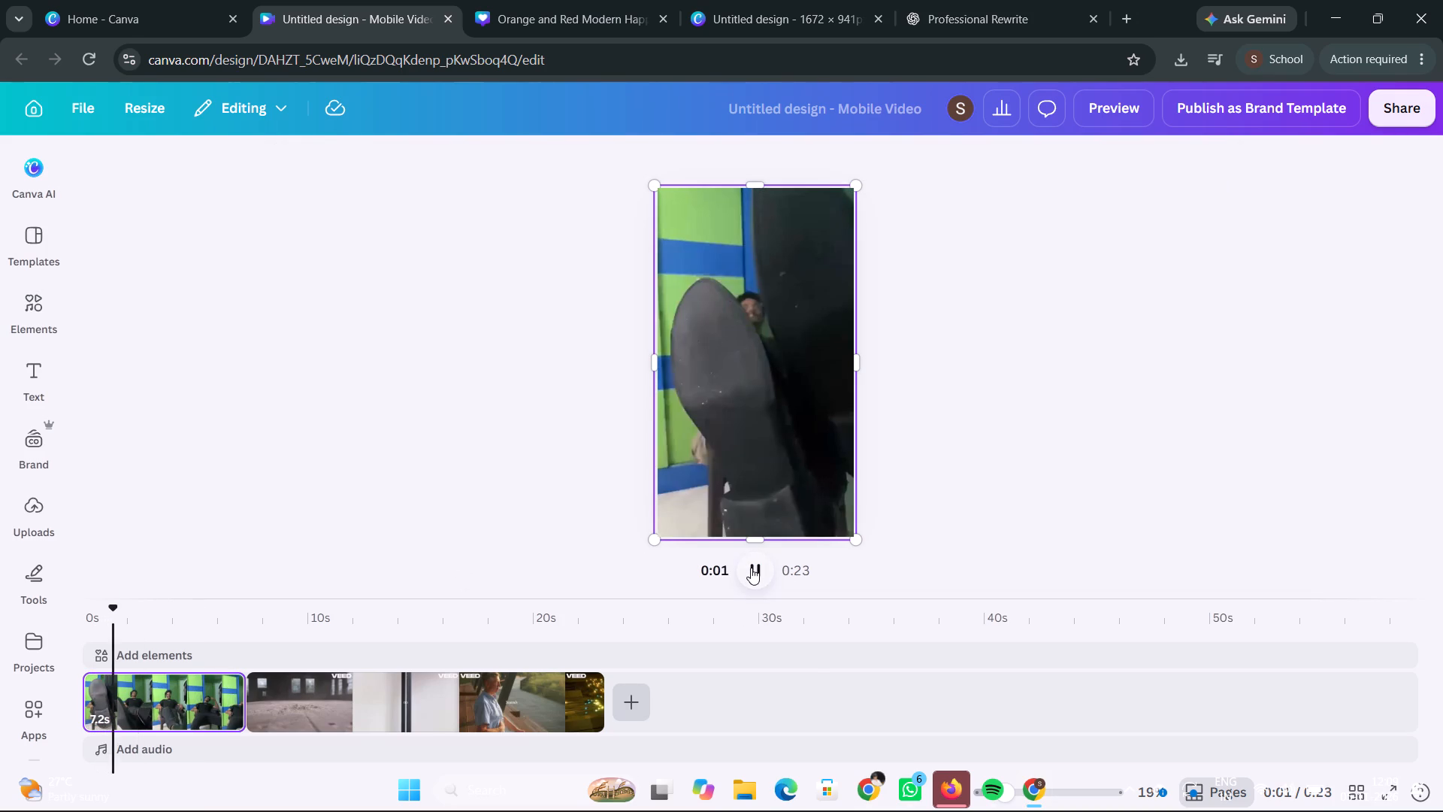
click(450, 17)
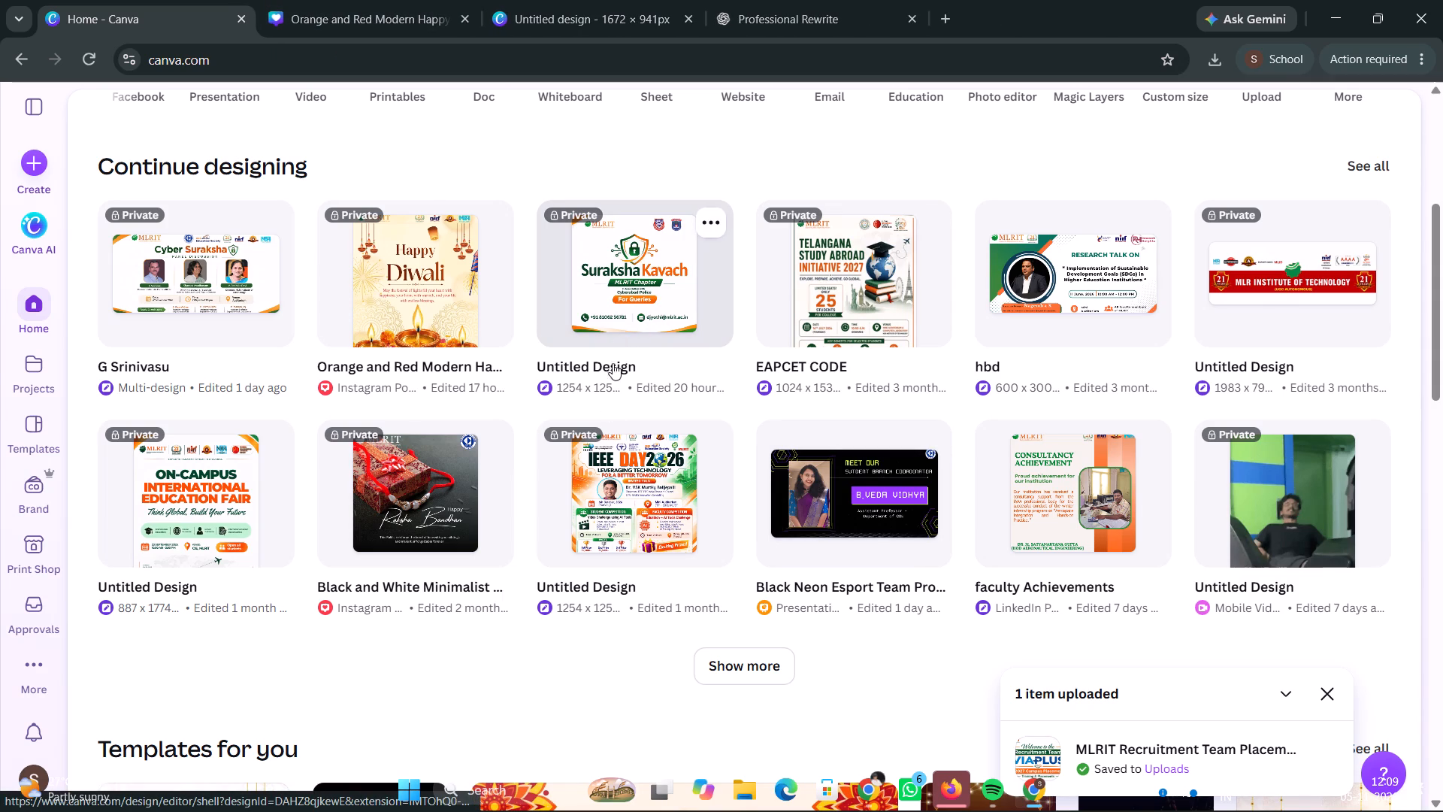
Open the IEEE Day 2026 poster design, check its MLRIT logo, and close the design.
click(616, 468)
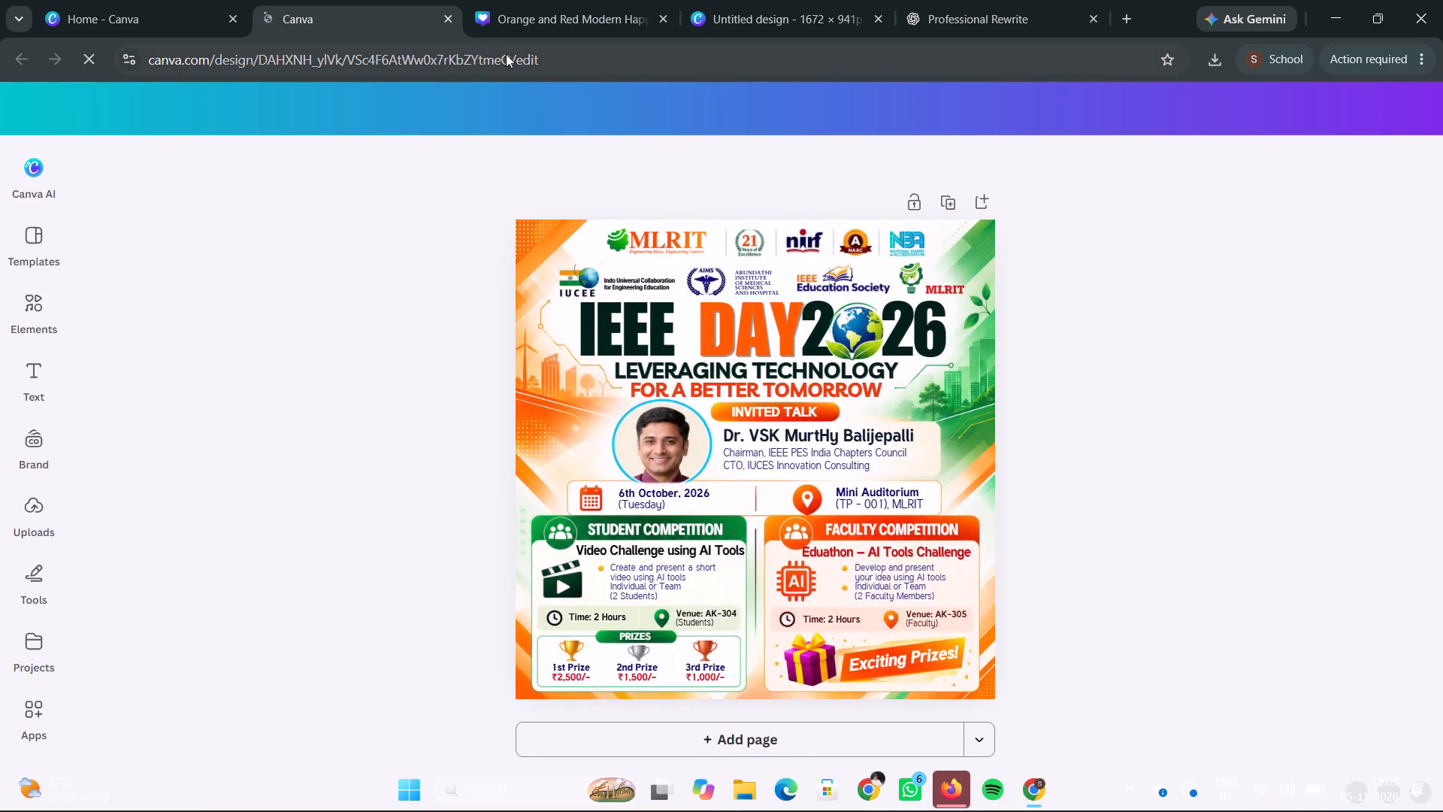
click(659, 246)
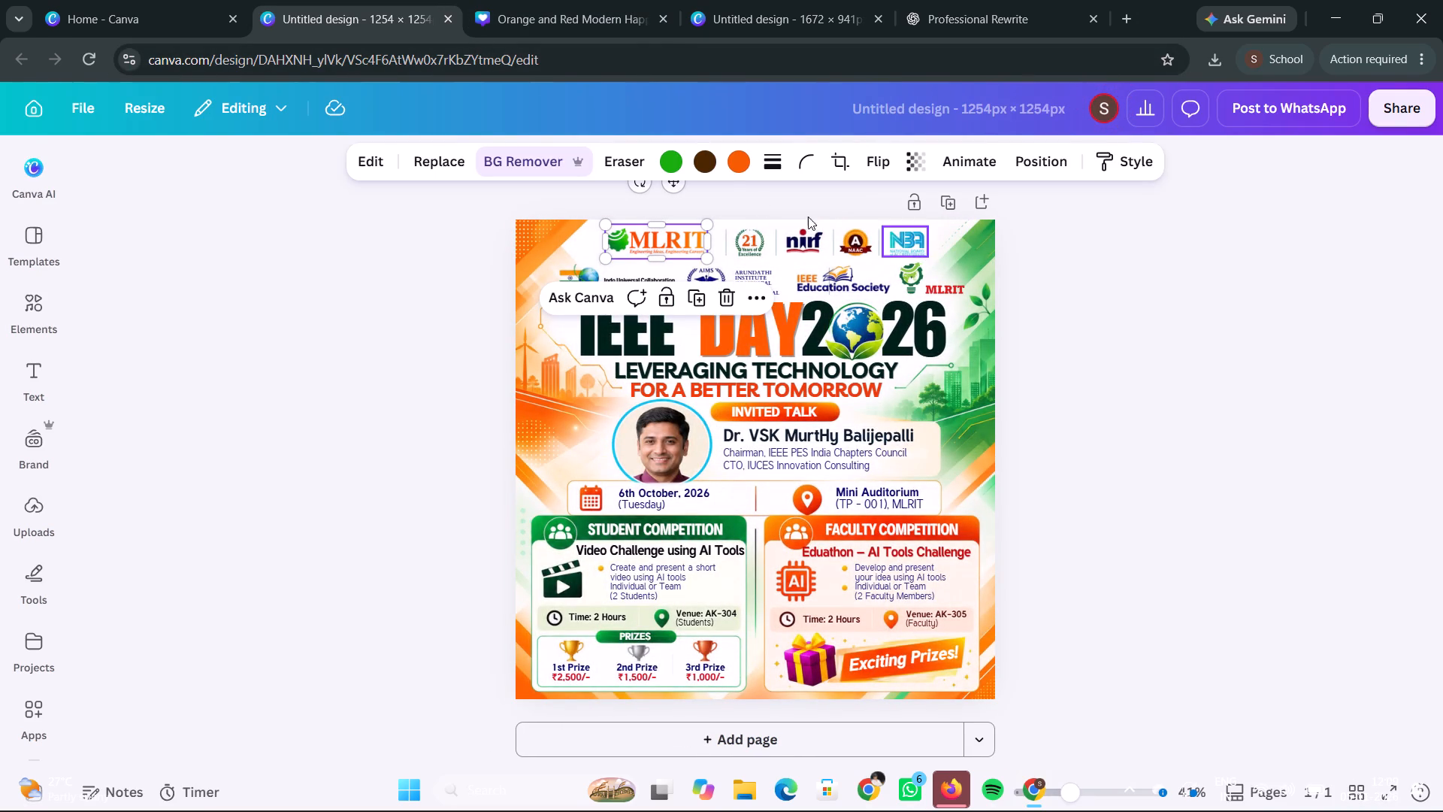
click(450, 18)
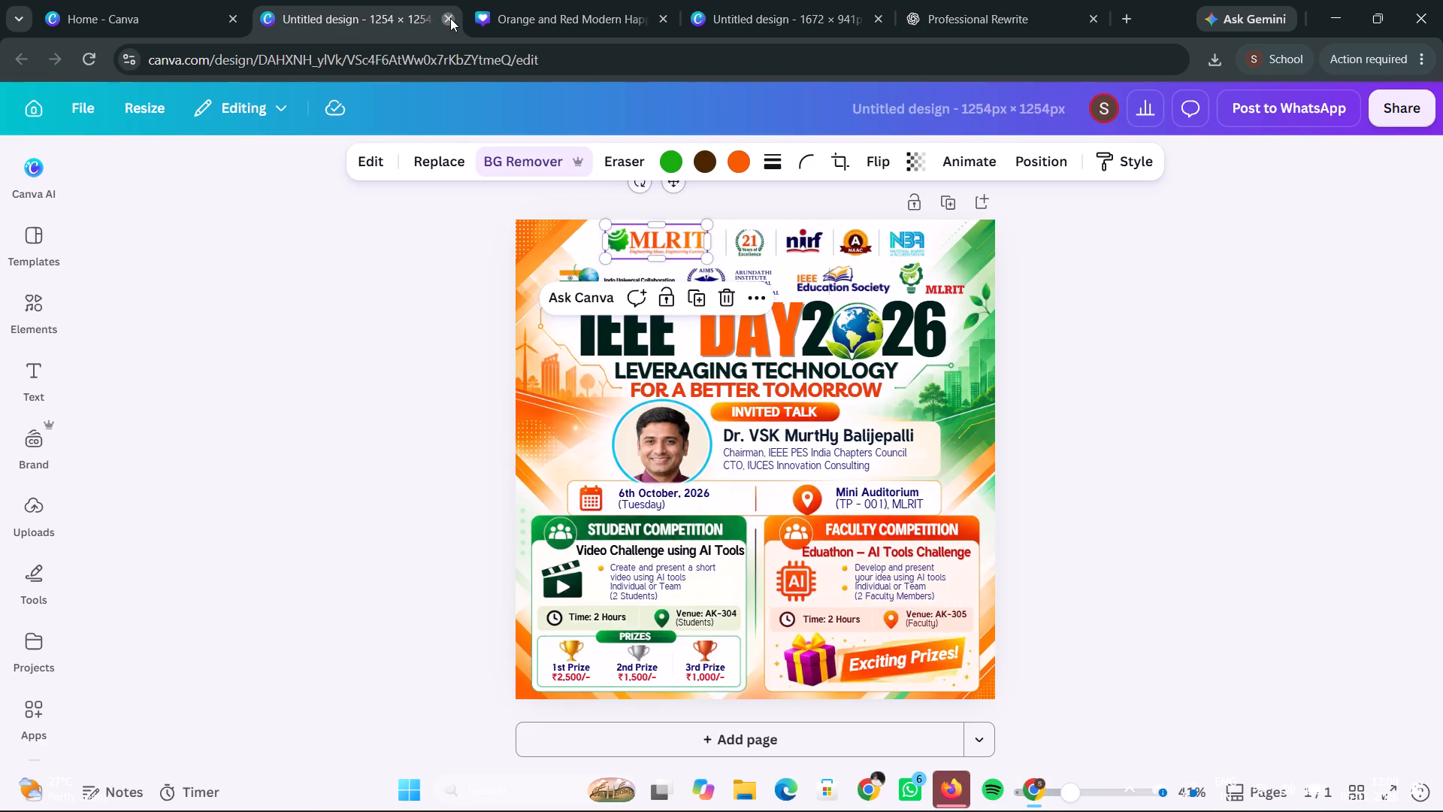
Copy the MLRIT logo from page 1 of the faculty Achievements design into the banner's upper-left corner, closing the Diwali post design.
scroll(763, 453, down, 3)
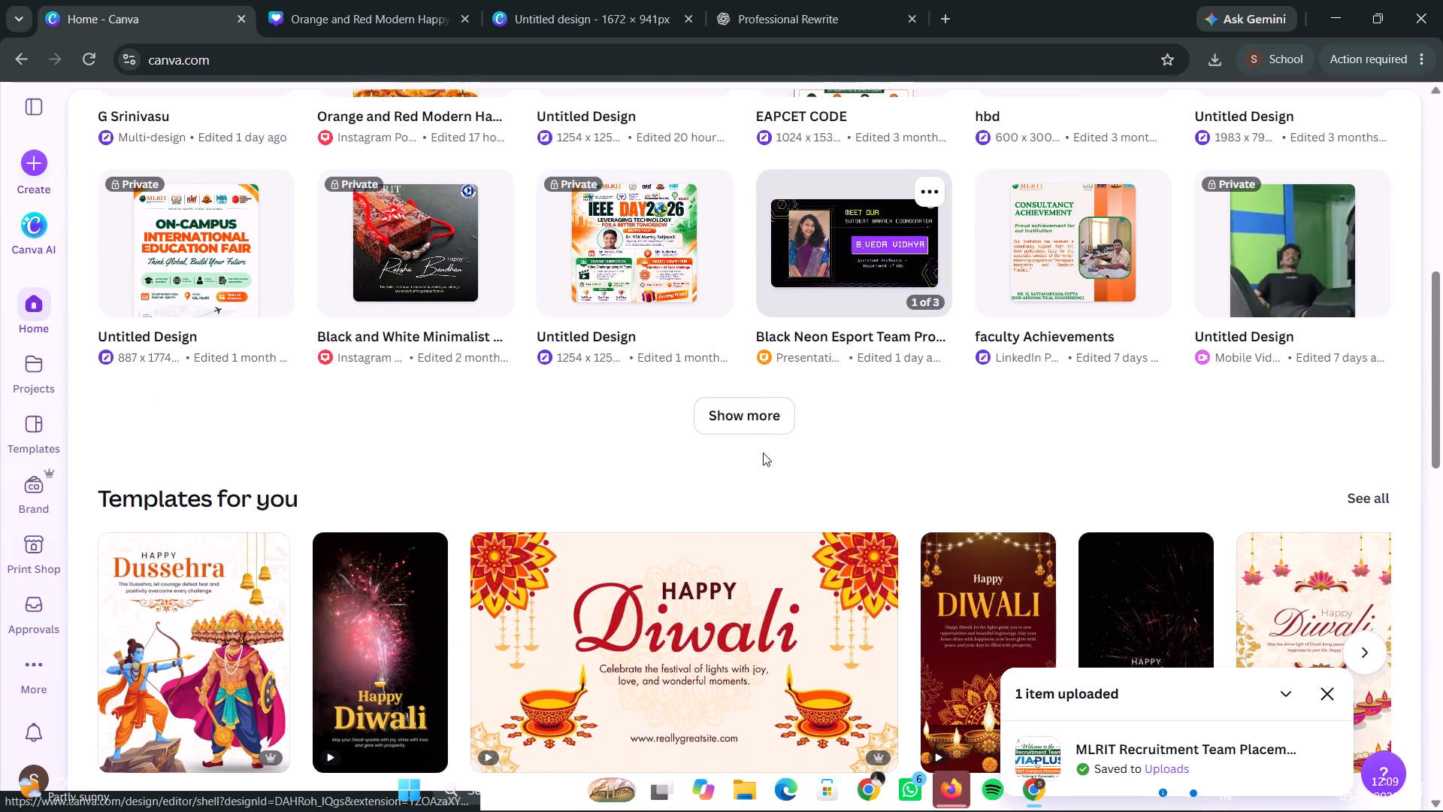
click(1046, 265)
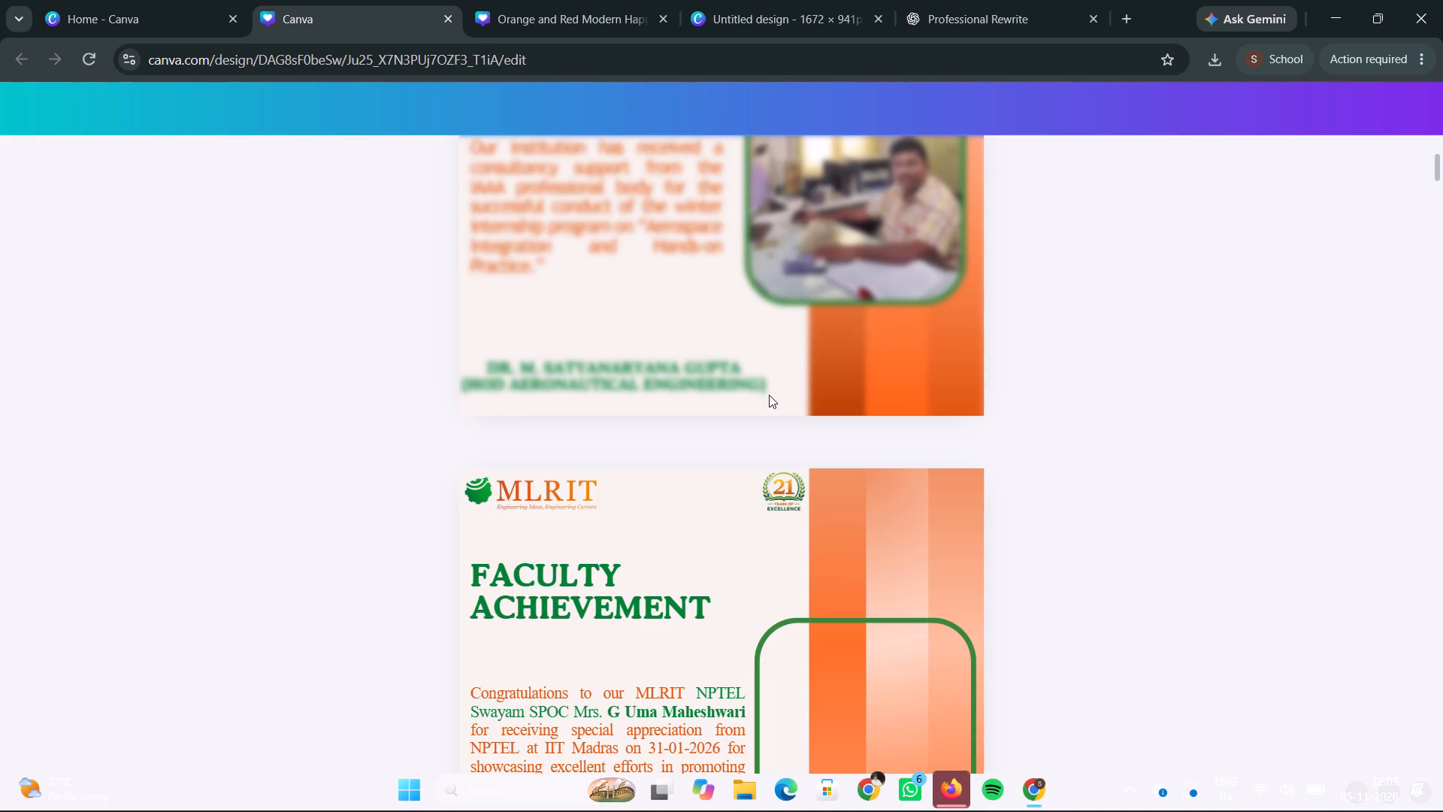
scroll(769, 395, up, 7)
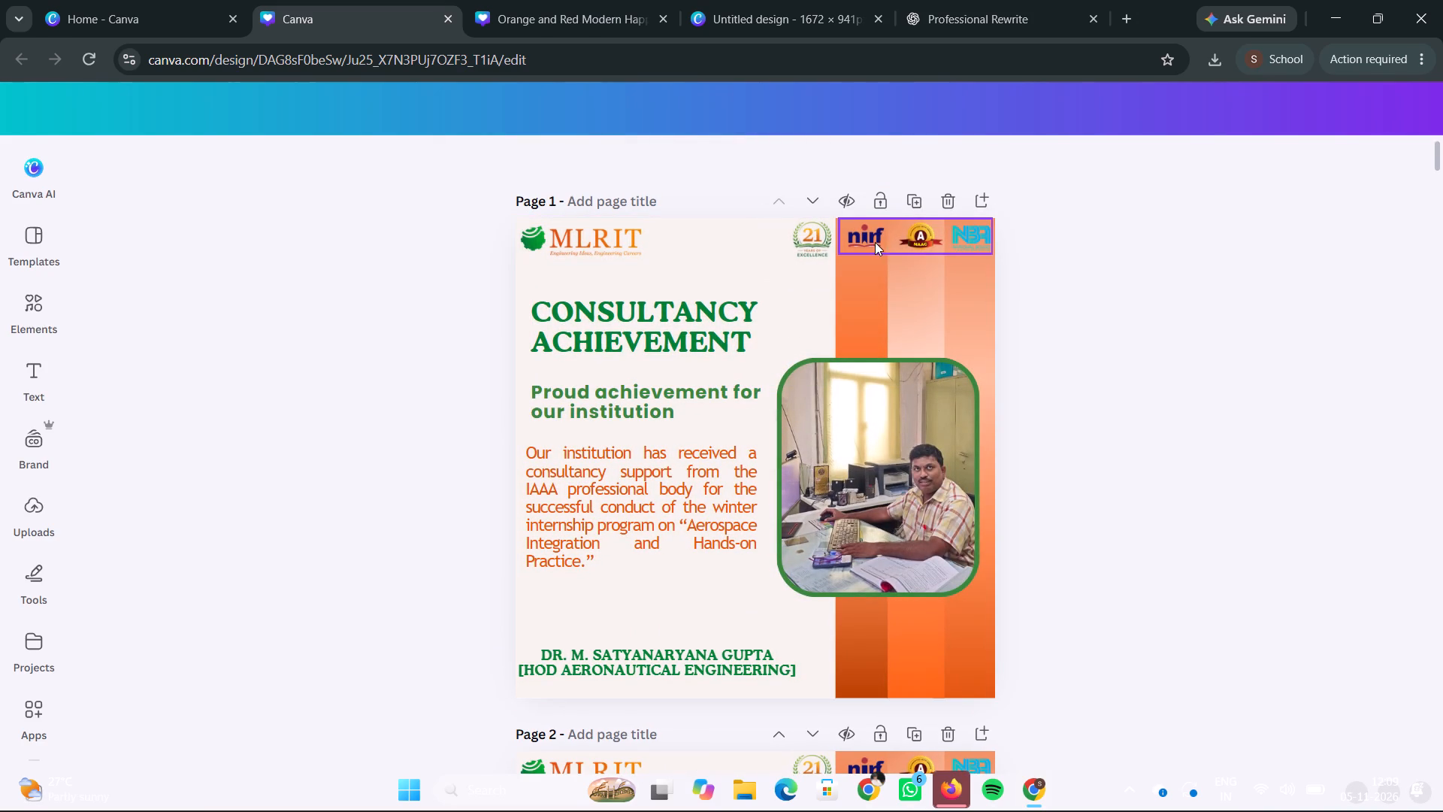
click(618, 239)
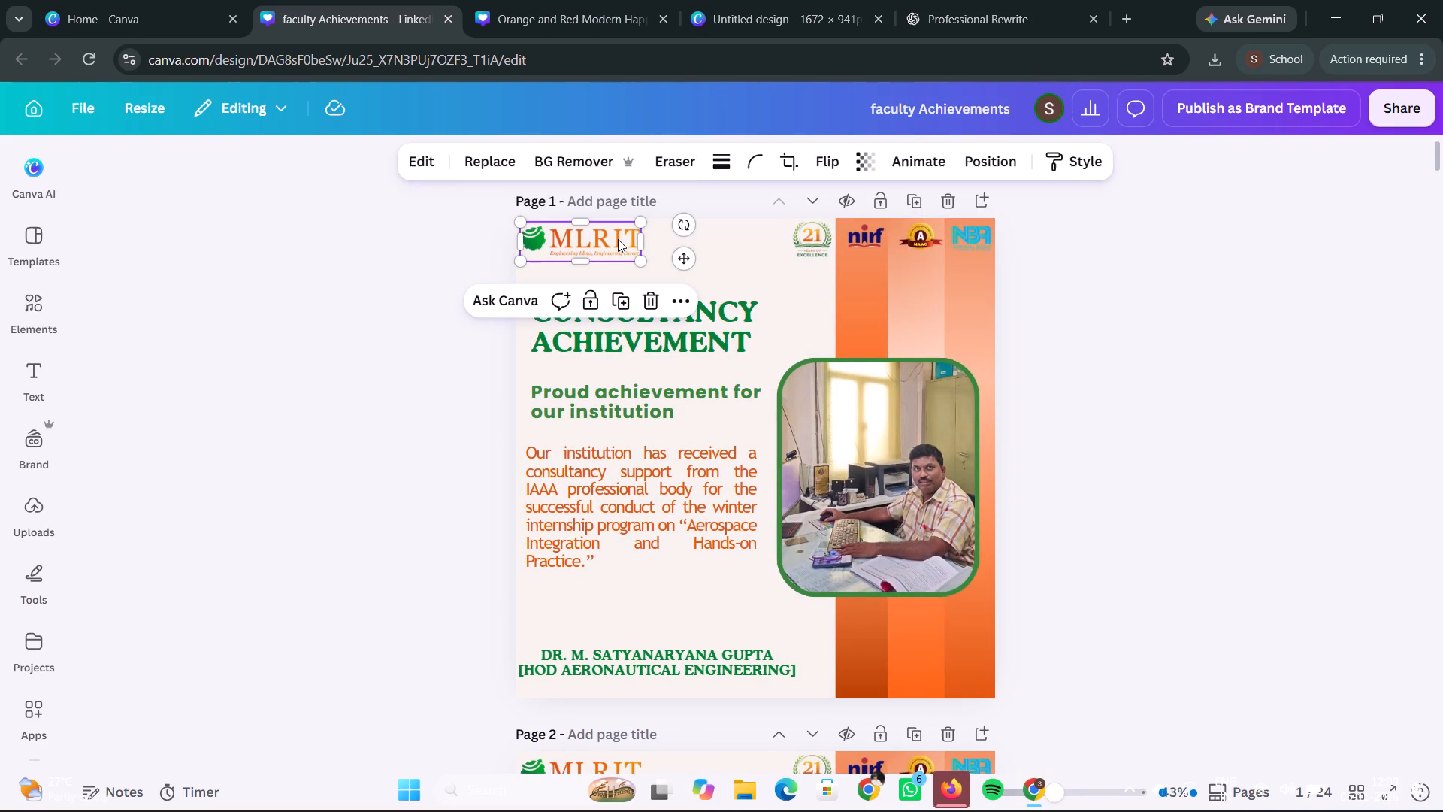
key(ctrl+c)
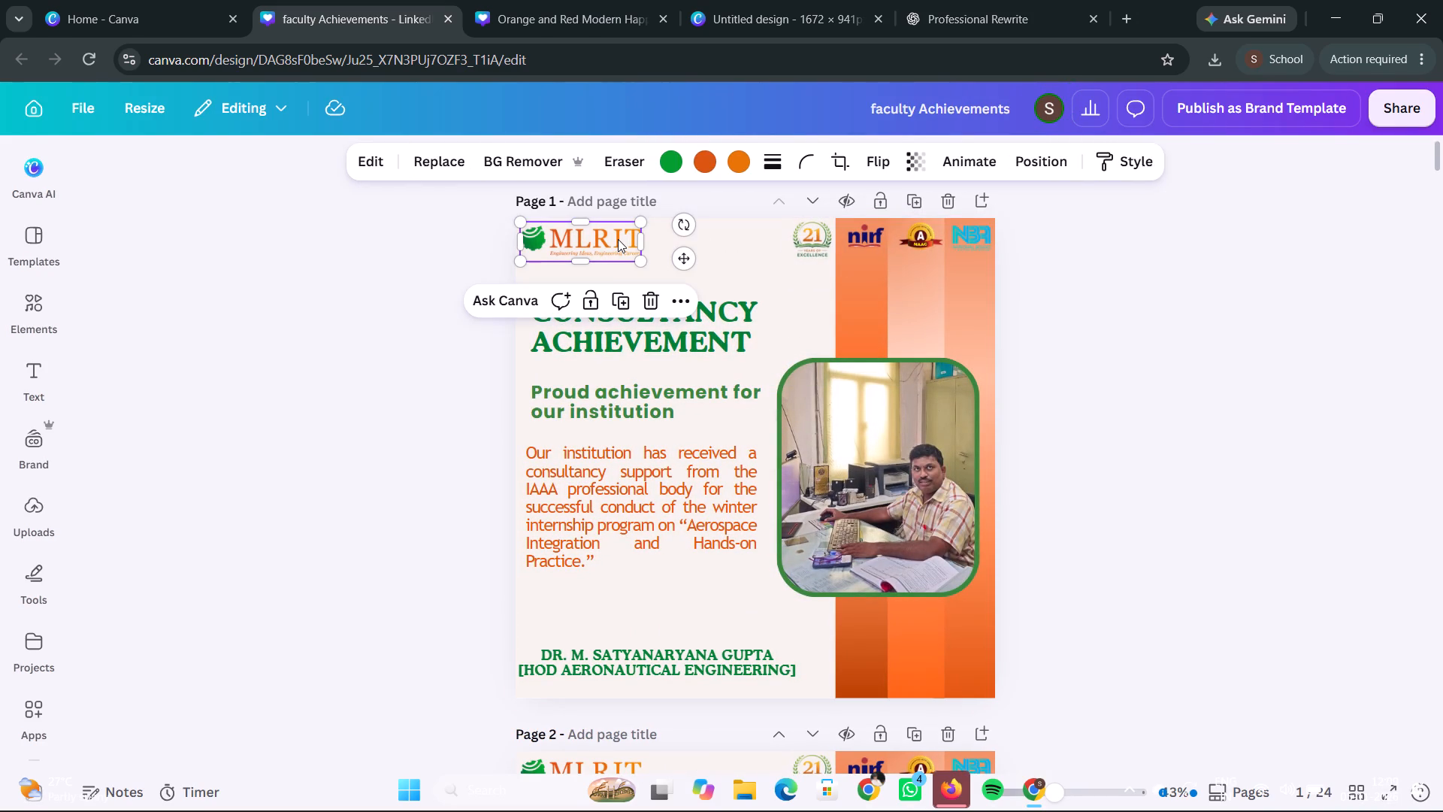
click(553, 0)
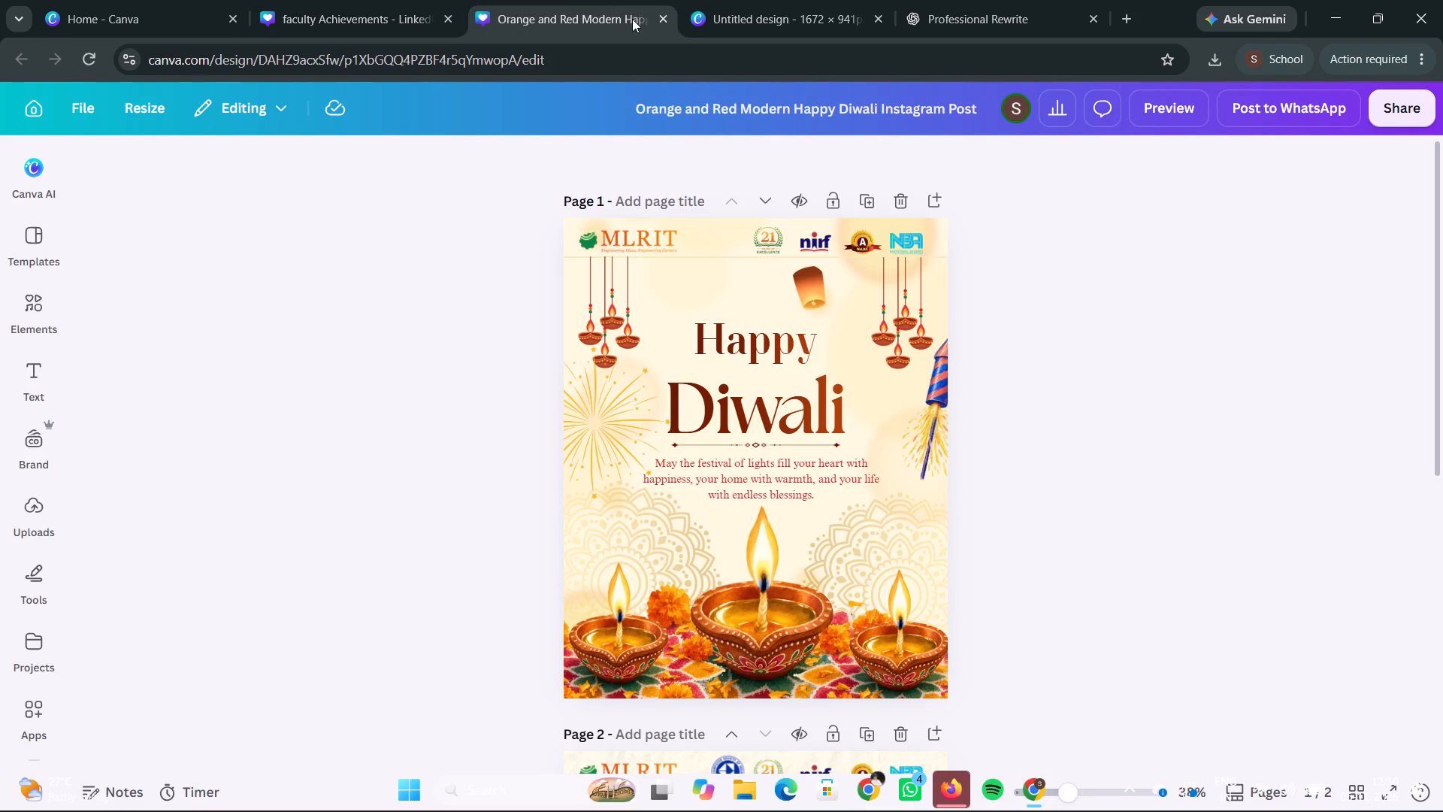
click(664, 21)
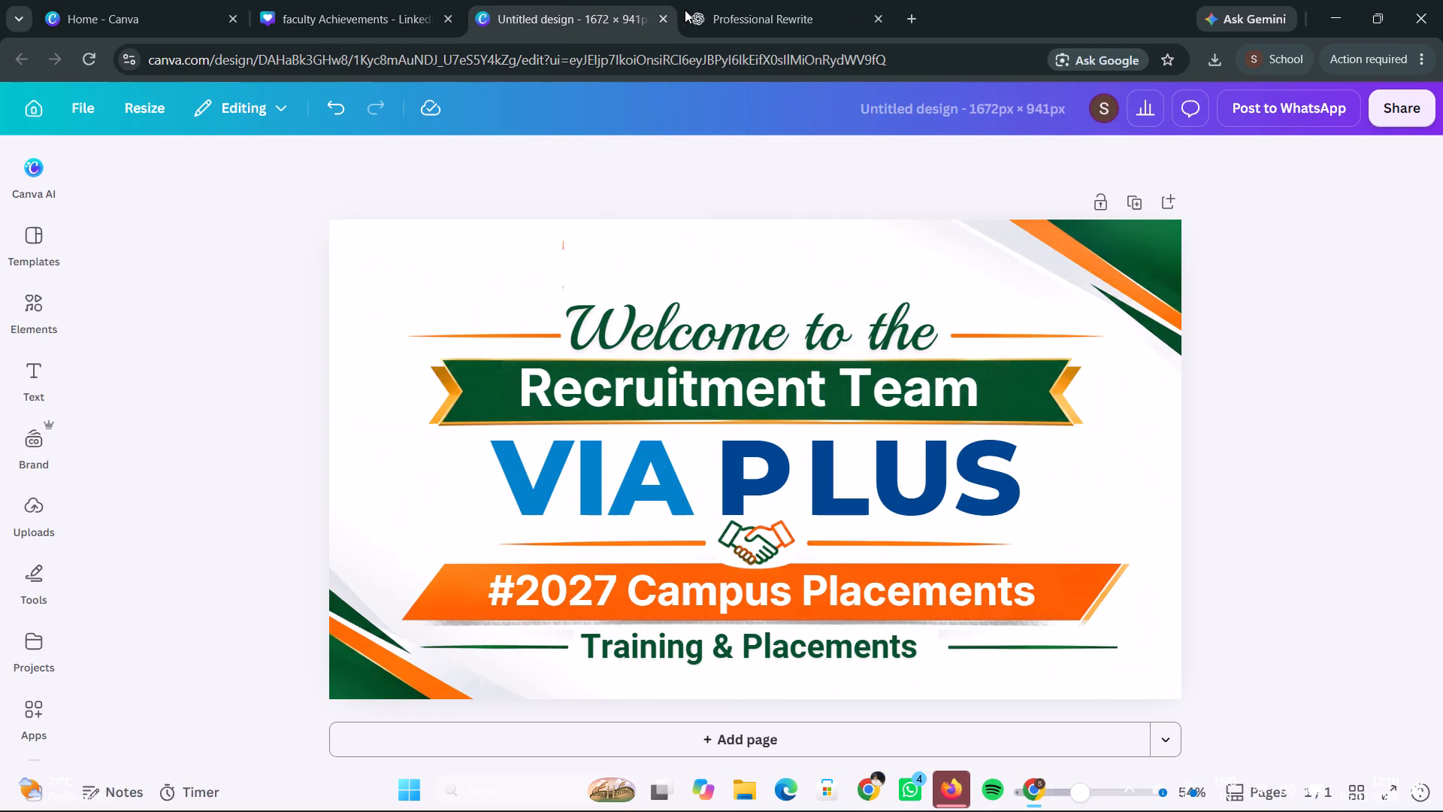
click(494, 252)
key(ctrl+v)
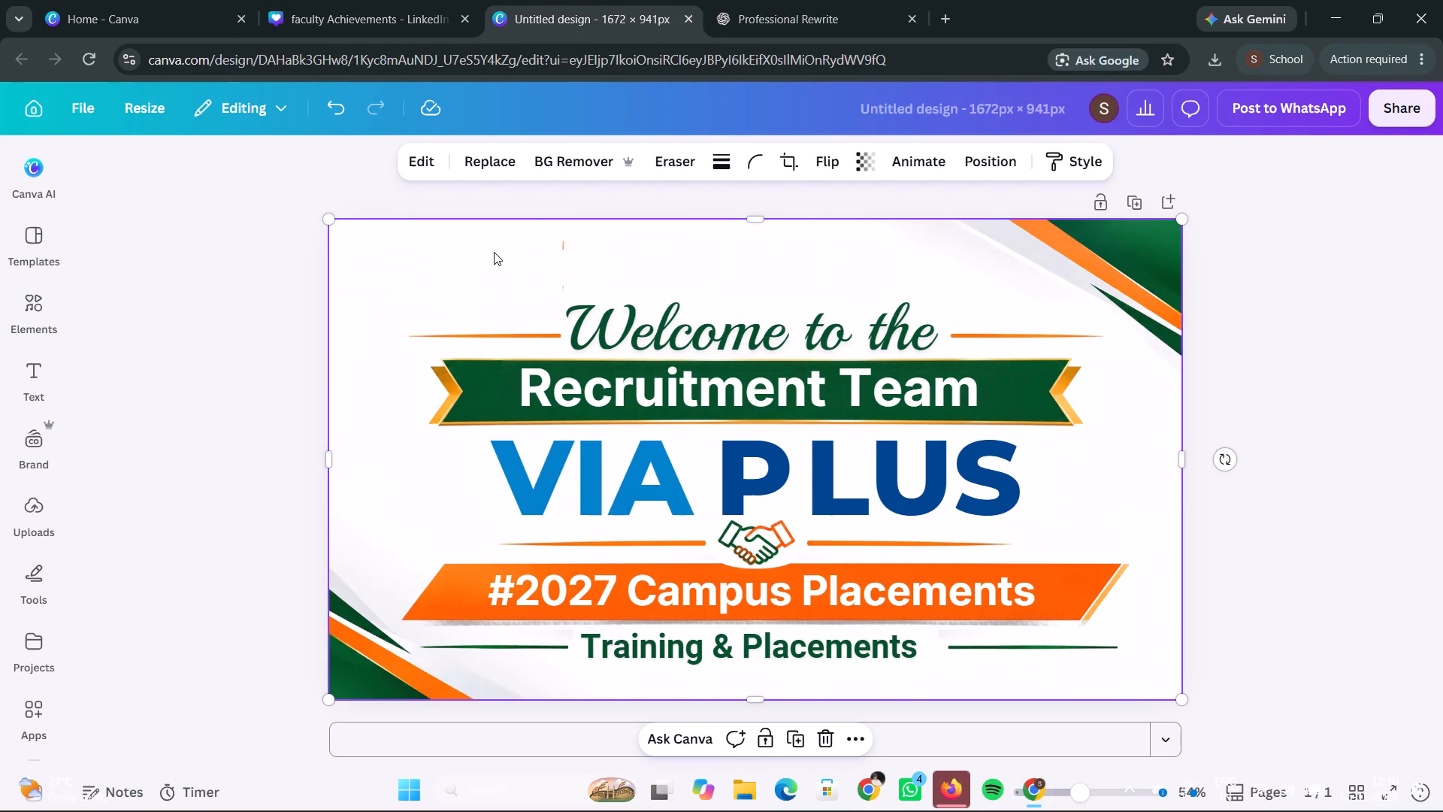
drag(448, 250, 453, 255)
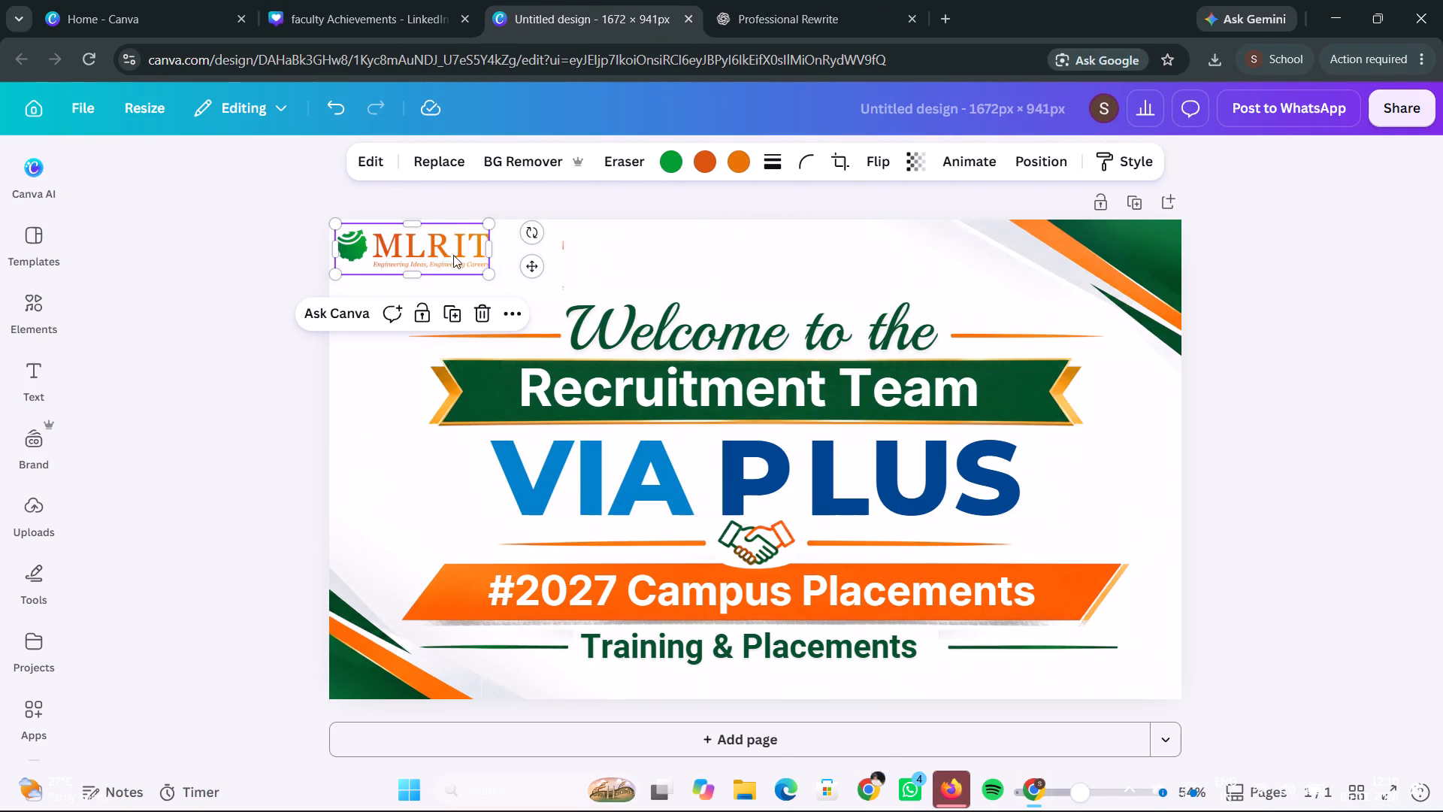
drag(453, 255, 469, 259)
Copy the 21 Years of Excellence emblem from the faculty Achievements design into the banner, just right of the MLRIT logo.
click(394, 0)
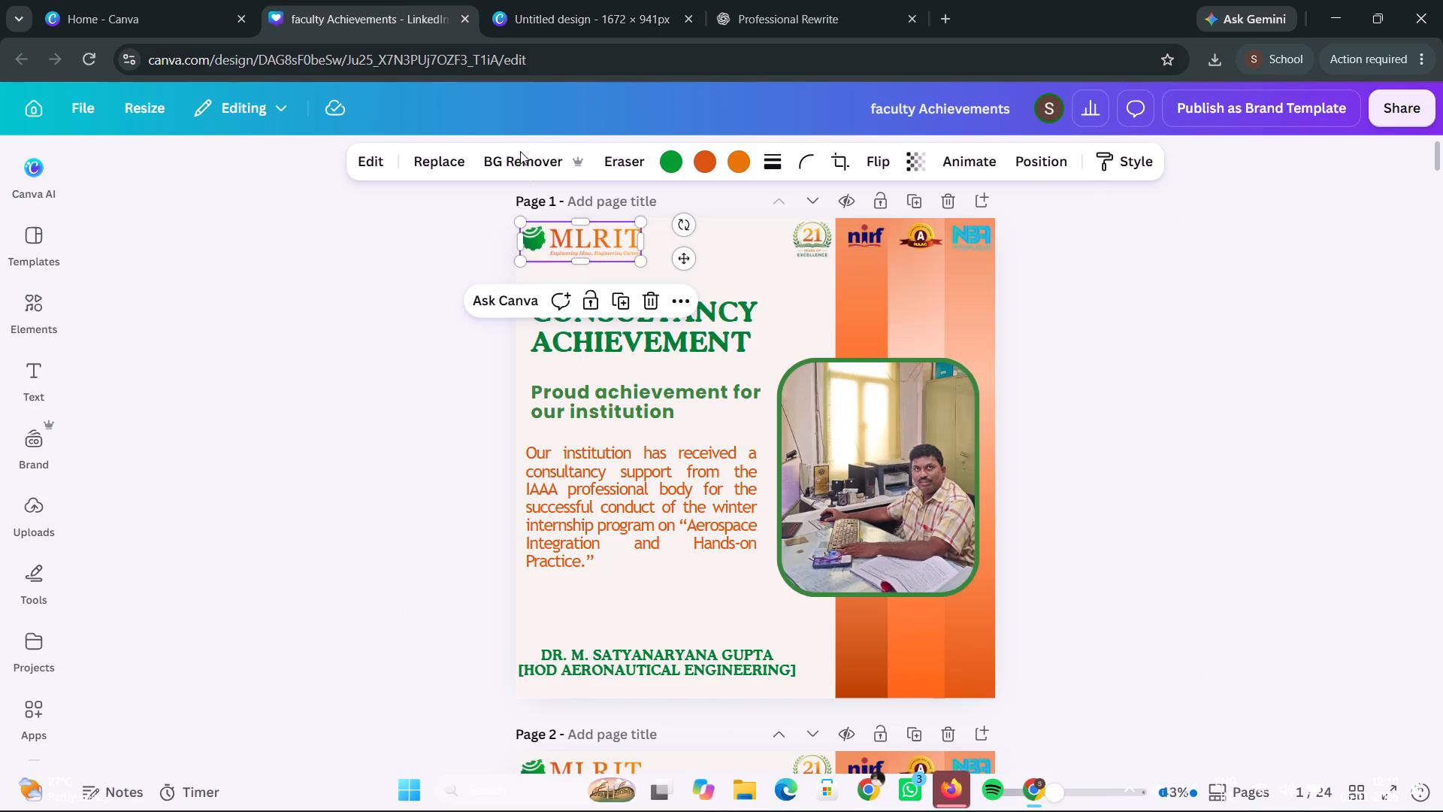
click(806, 233)
key(ctrl+c)
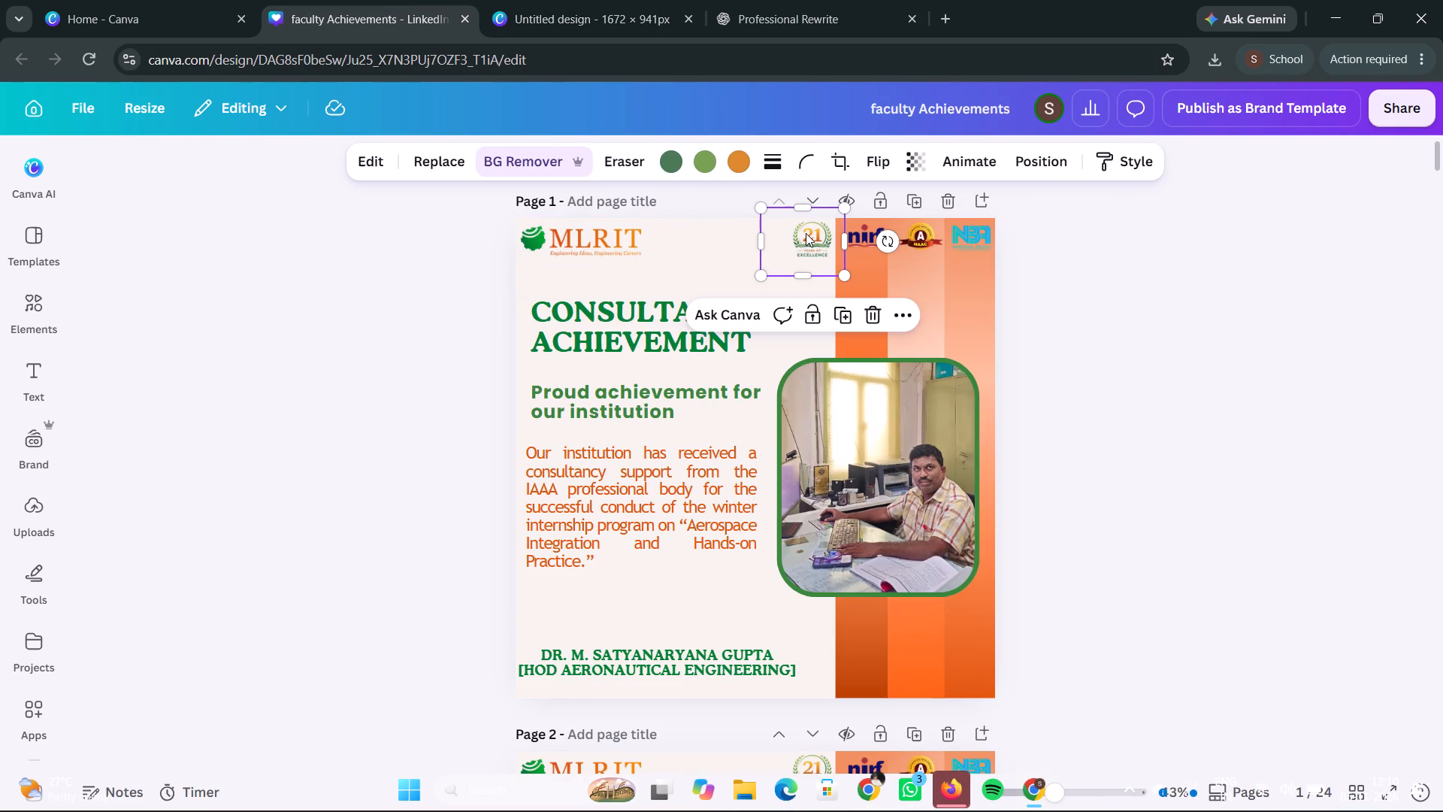
click(610, 0)
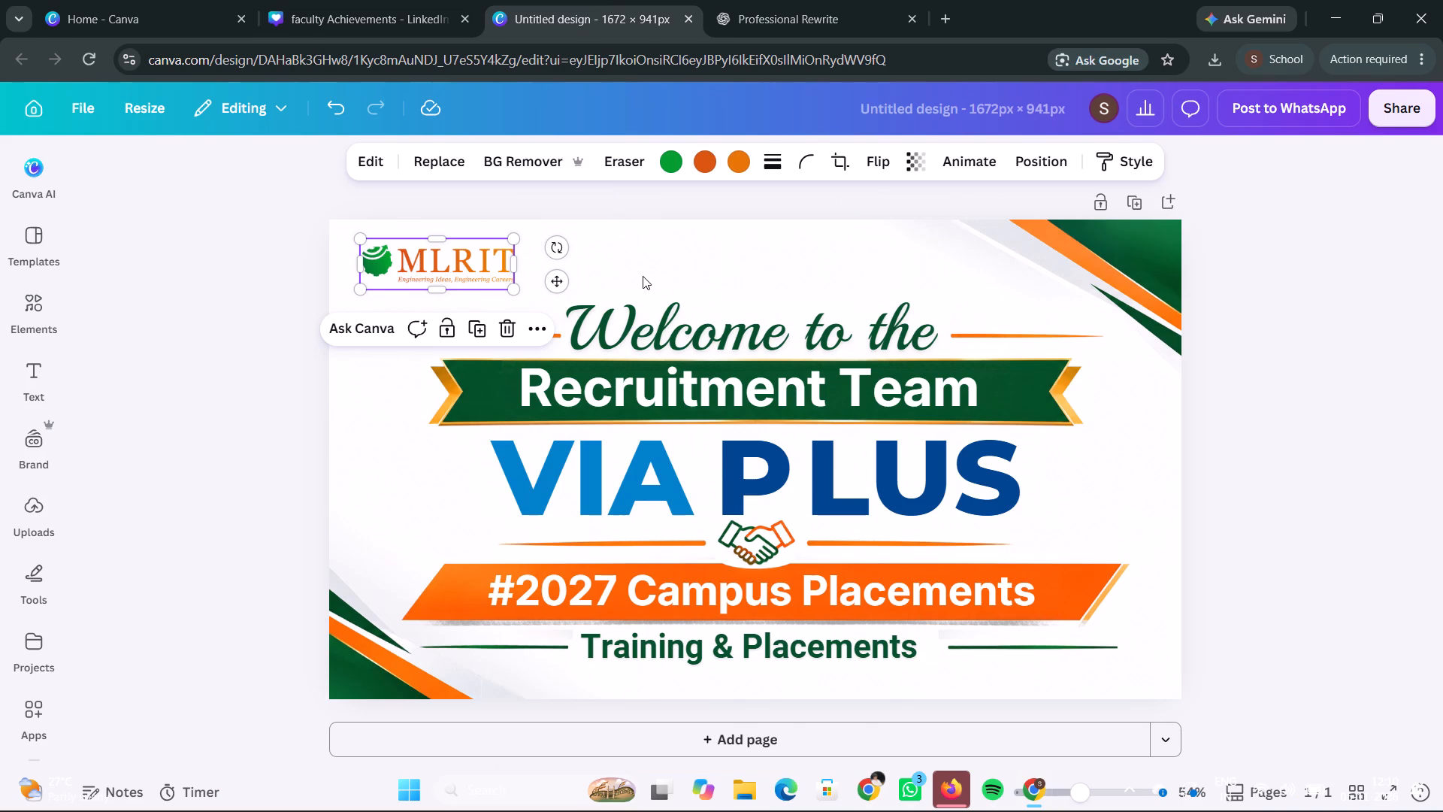
click(643, 276)
key(ctrl+v)
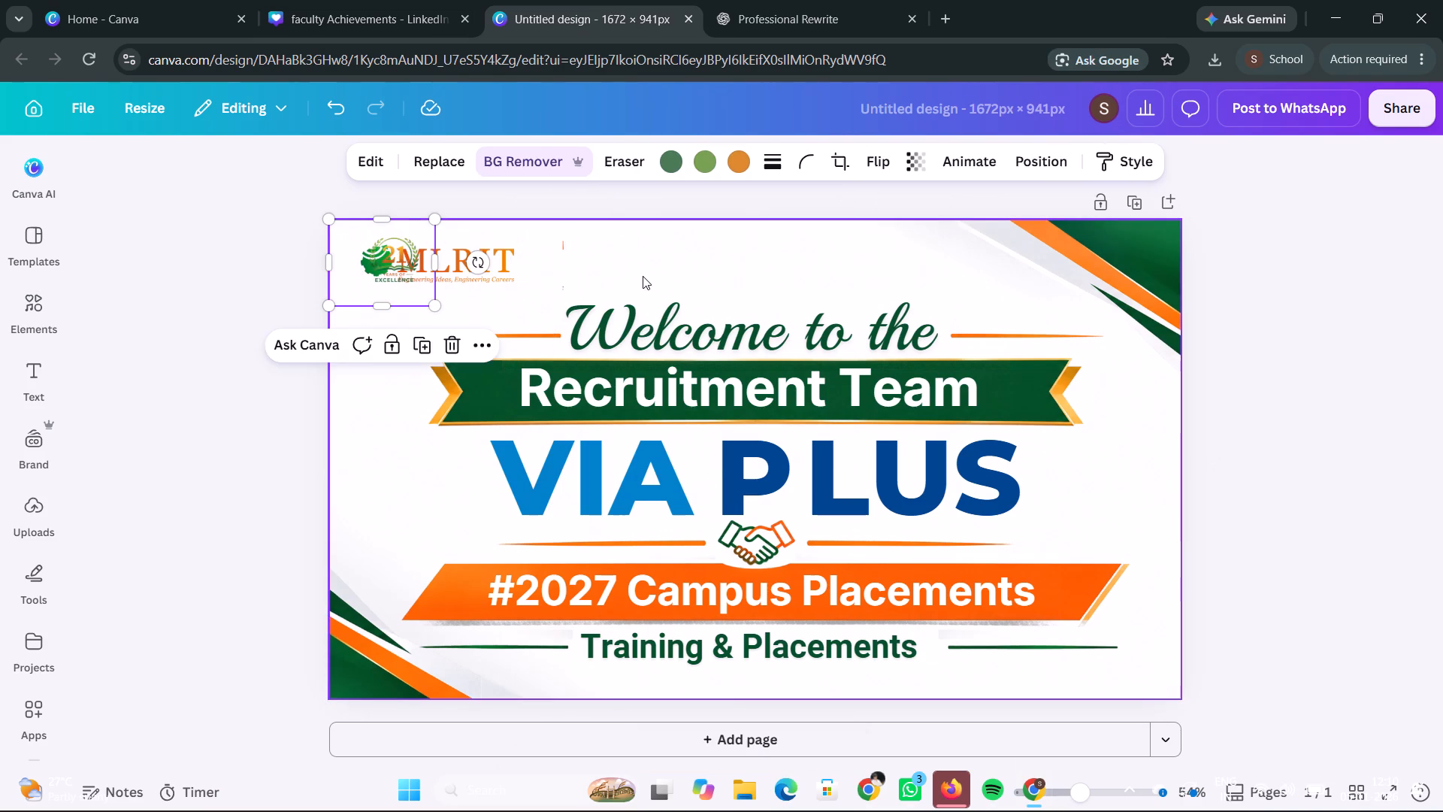
drag(395, 255, 537, 277)
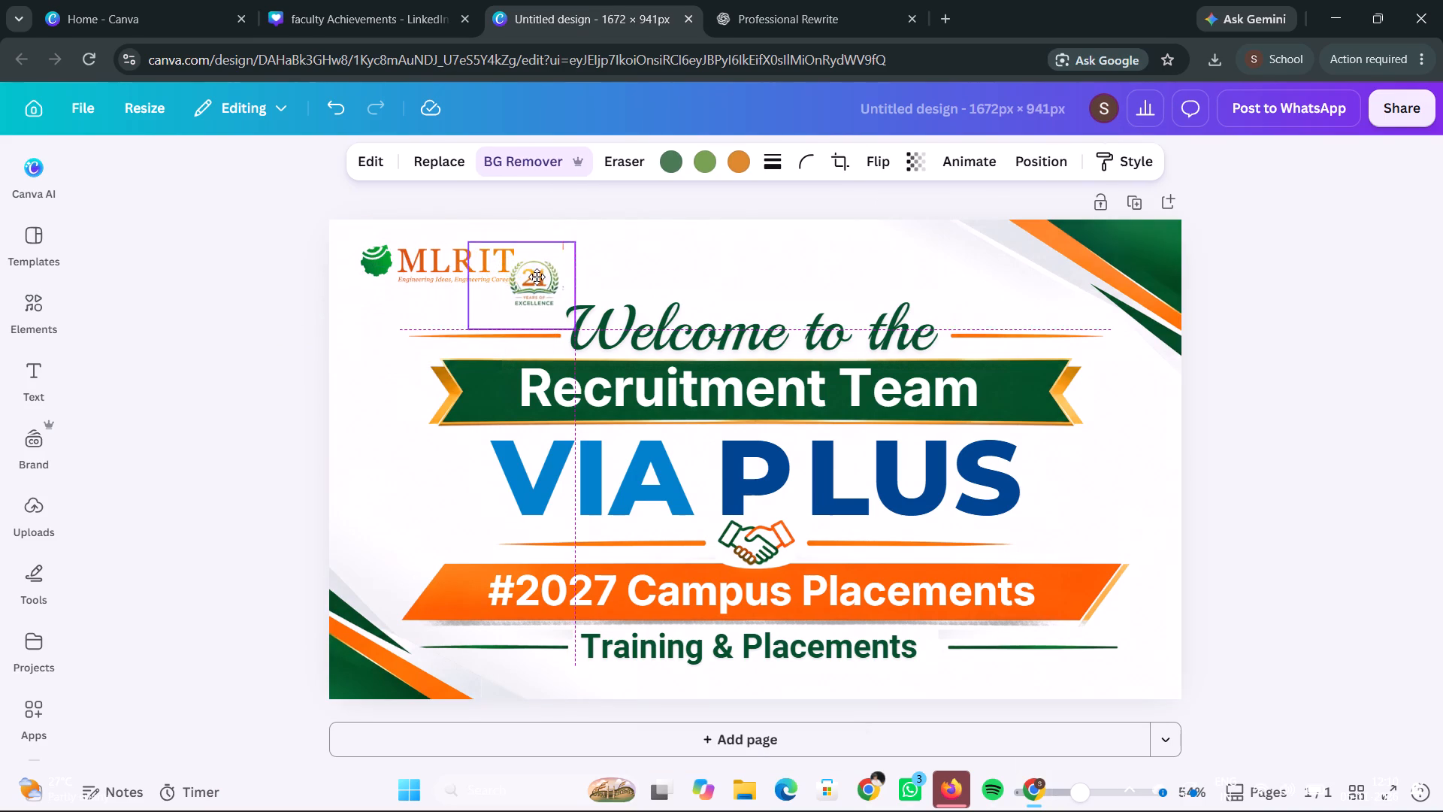
drag(537, 277, 570, 259)
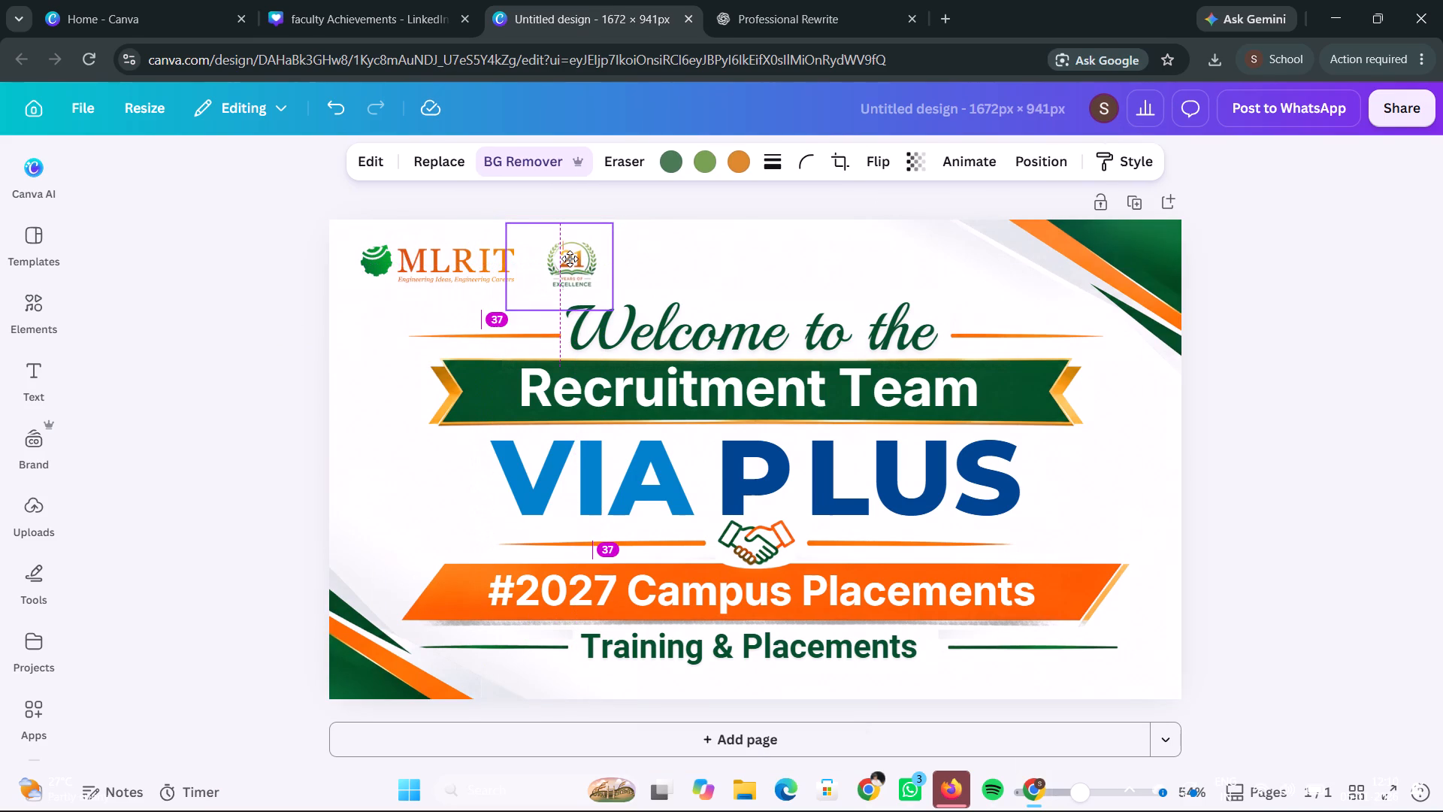
drag(570, 259, 573, 262)
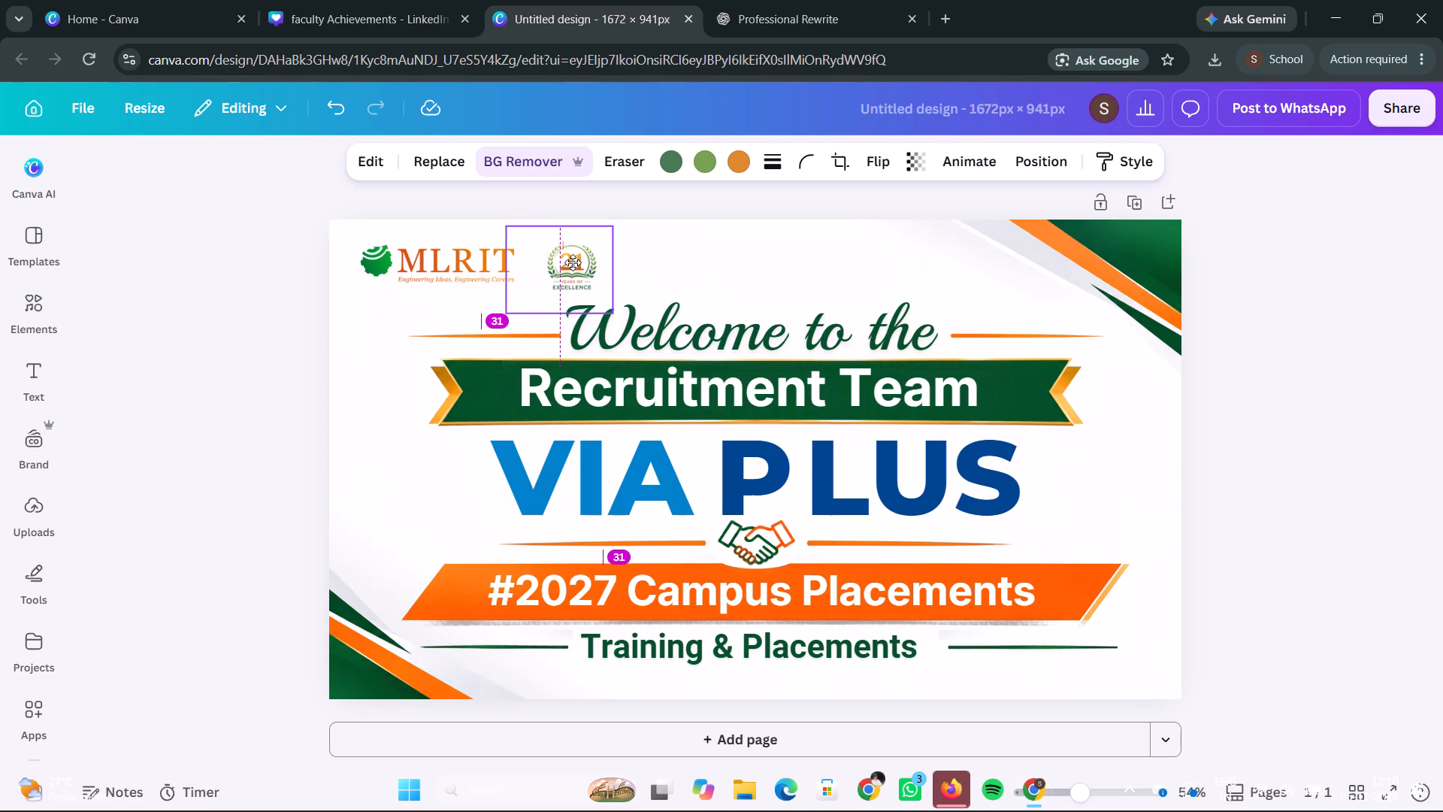
drag(573, 262, 572, 263)
drag(572, 263, 572, 257)
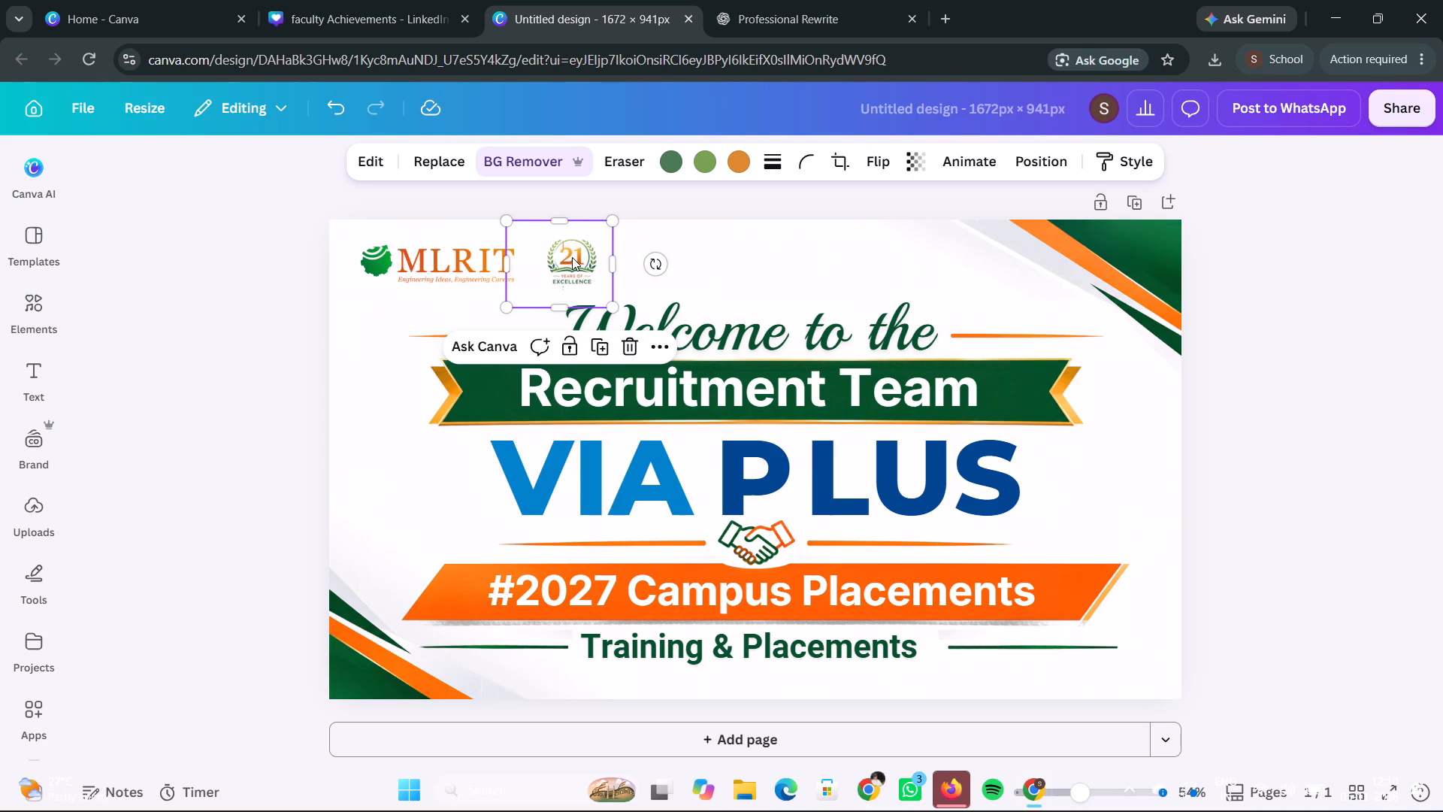
Shrink the 21 Years of Excellence emblem slightly and realign it beside the MLRIT logo.
drag(611, 302, 601, 291)
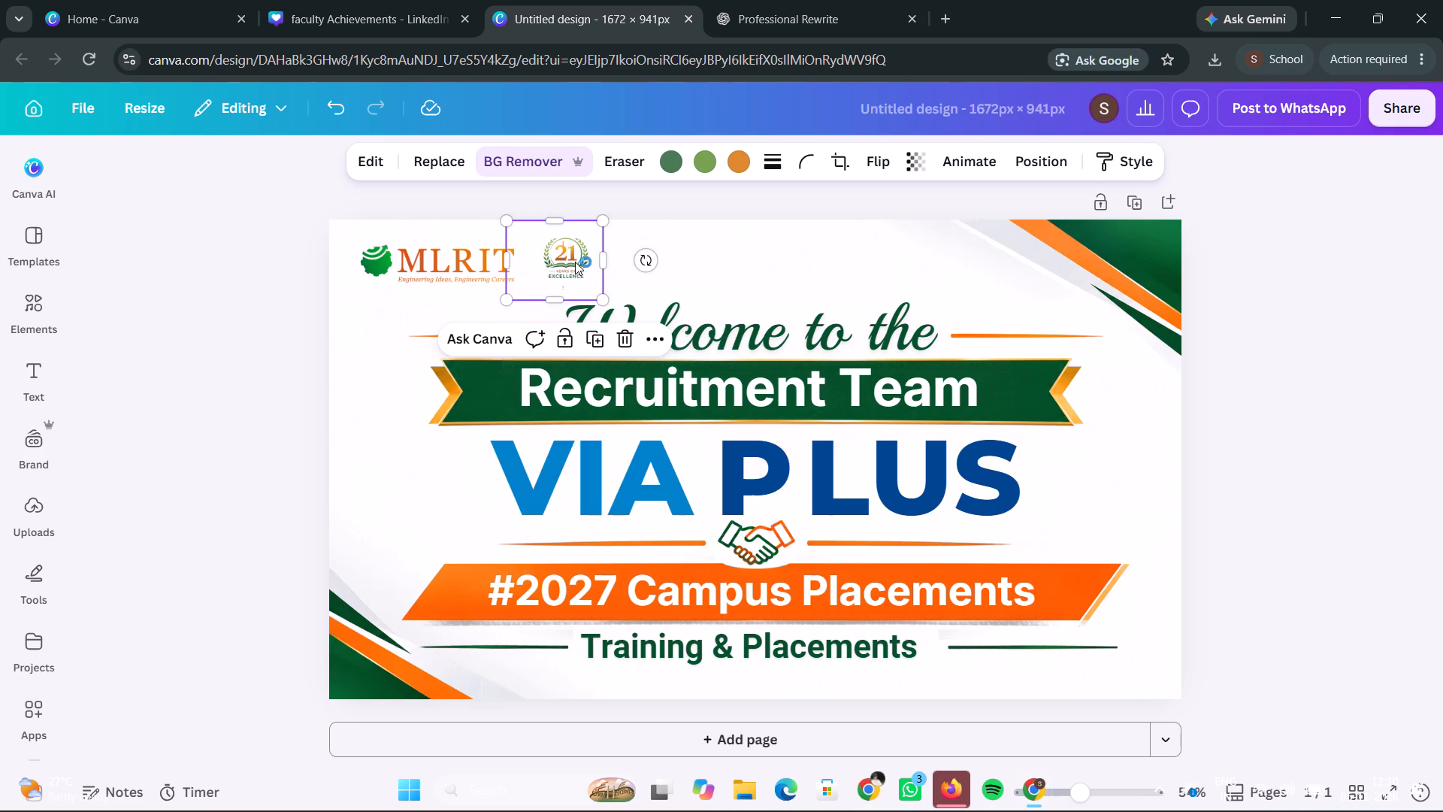
drag(570, 258, 577, 265)
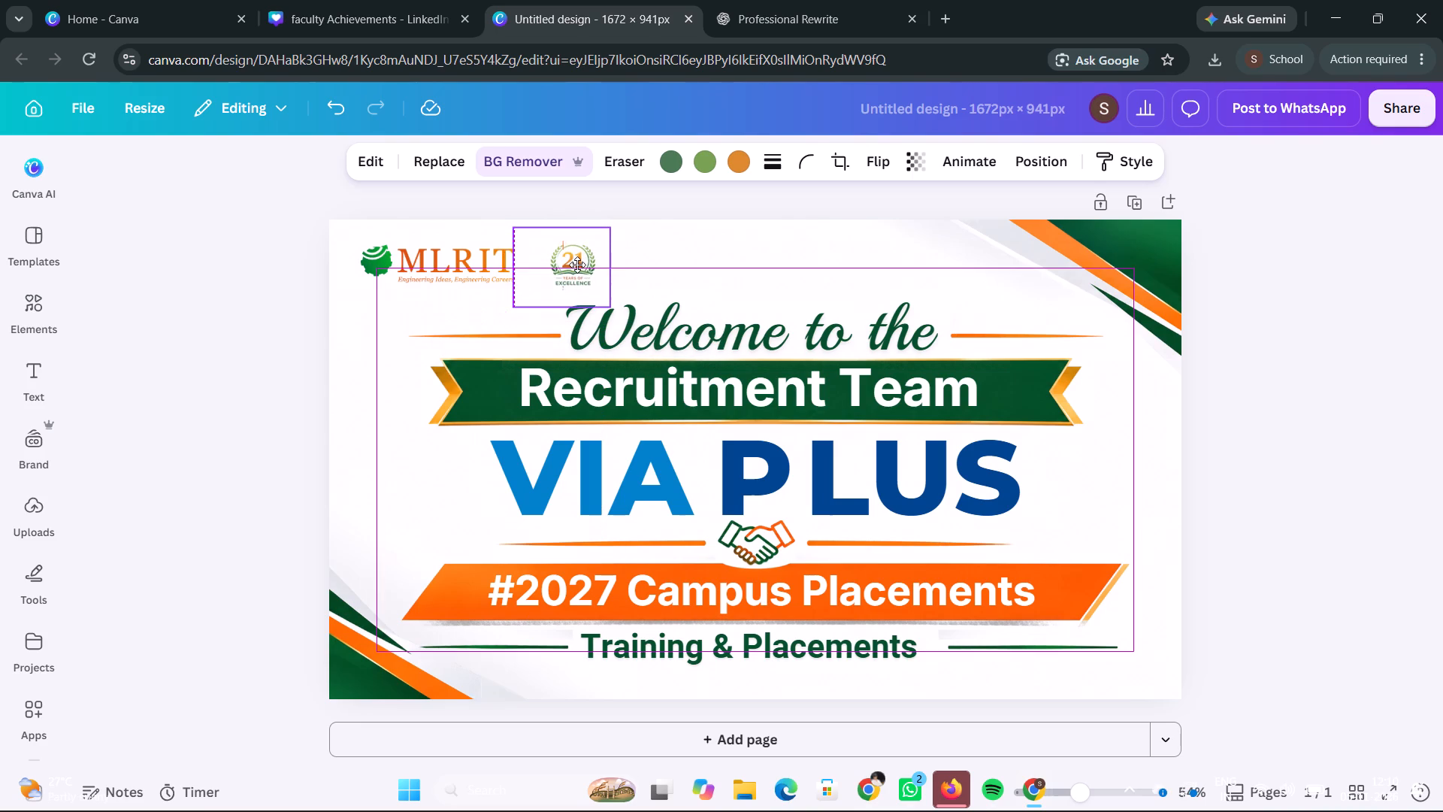
drag(577, 265, 577, 265)
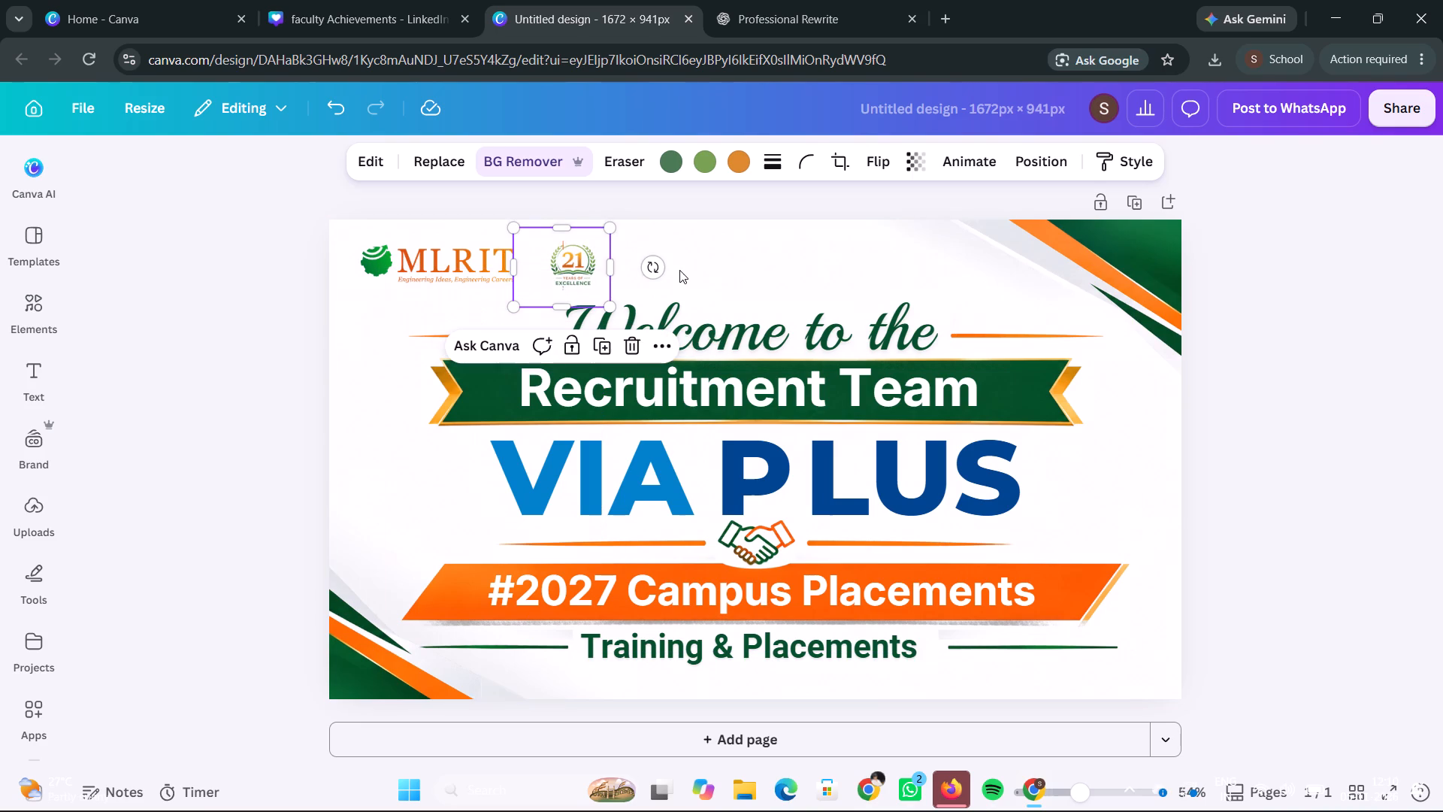
click(682, 271)
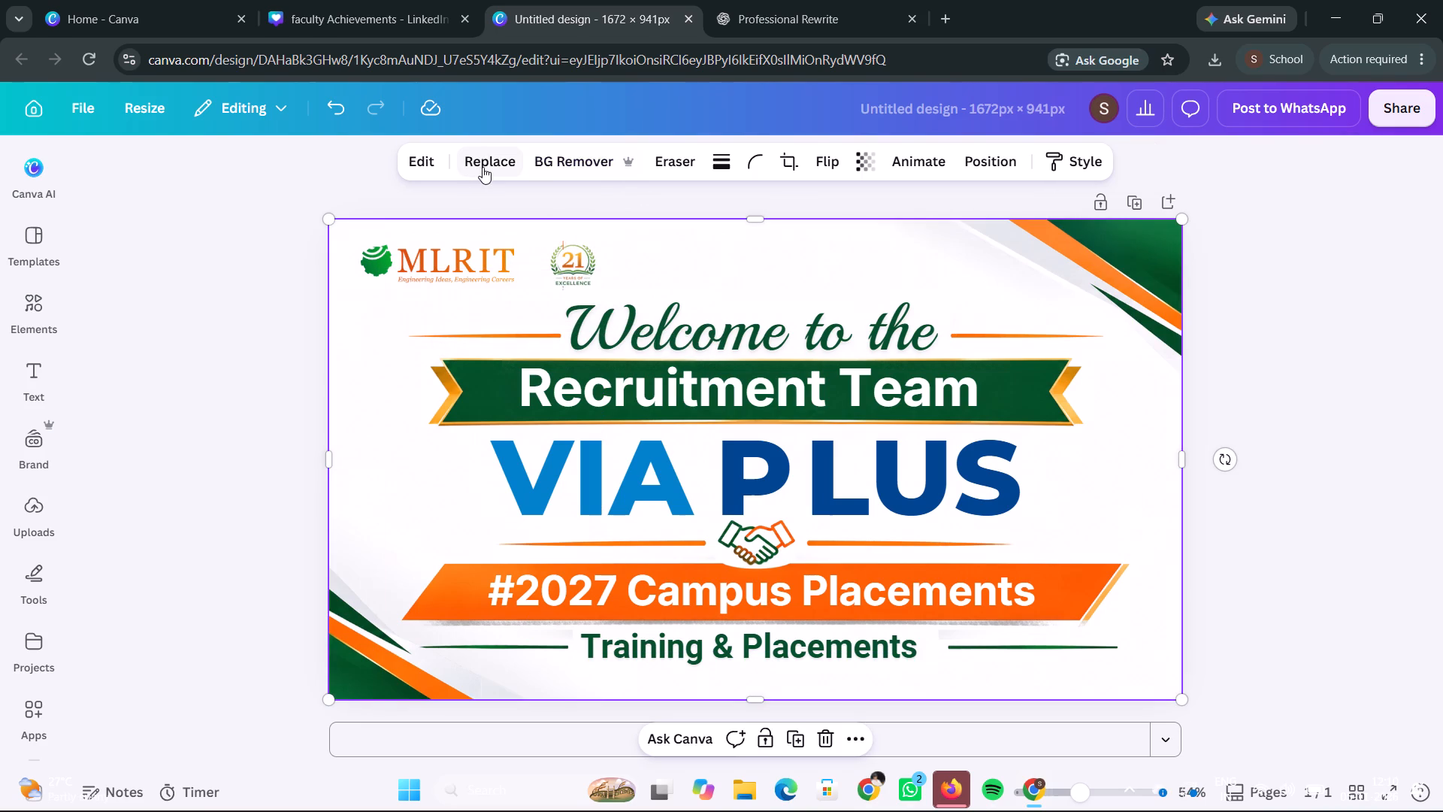
Copy the grouped NIRF, NAAC and NBA logos from the faculty Achievements design into the banner's logo row, right of the 21 Years emblem.
click(412, 0)
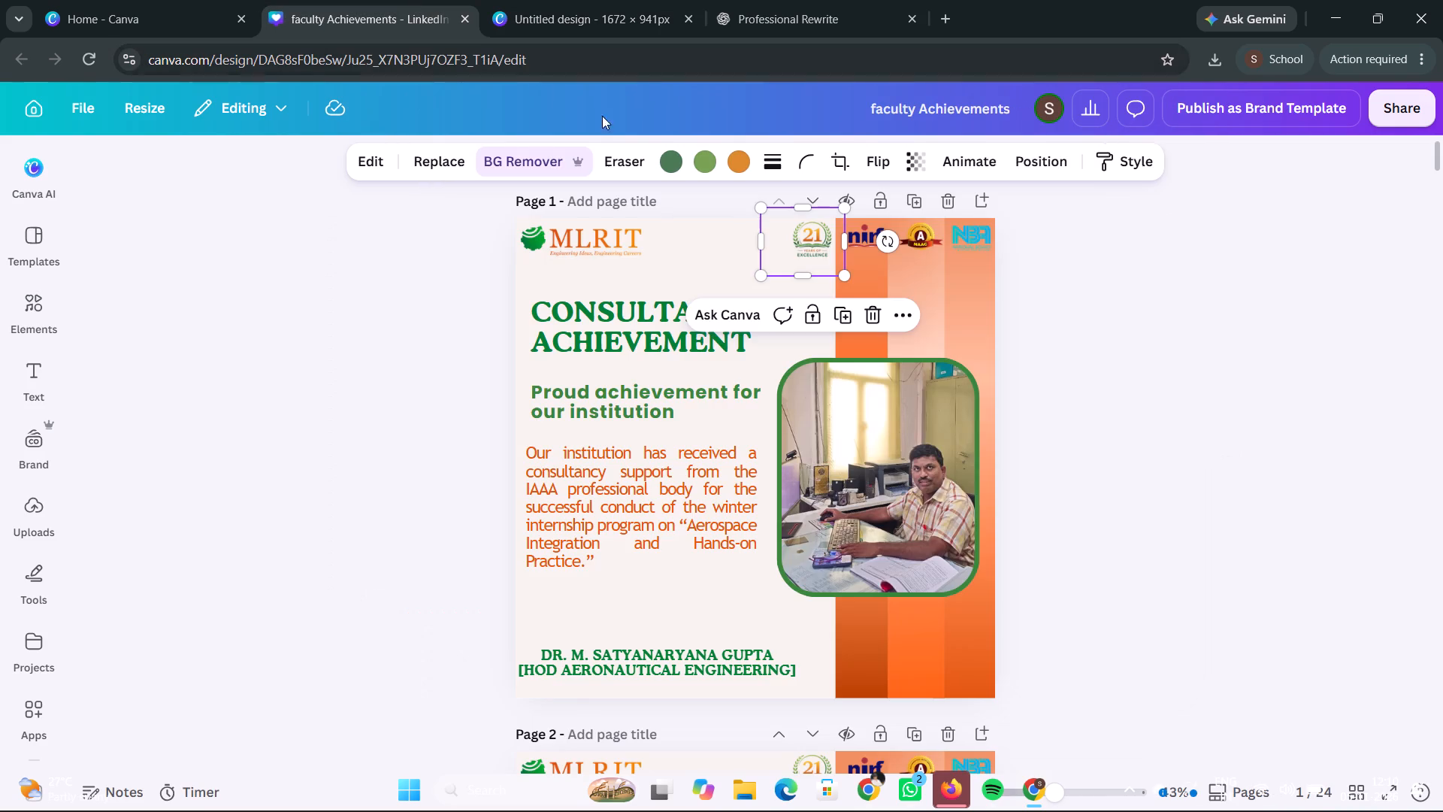
click(915, 243)
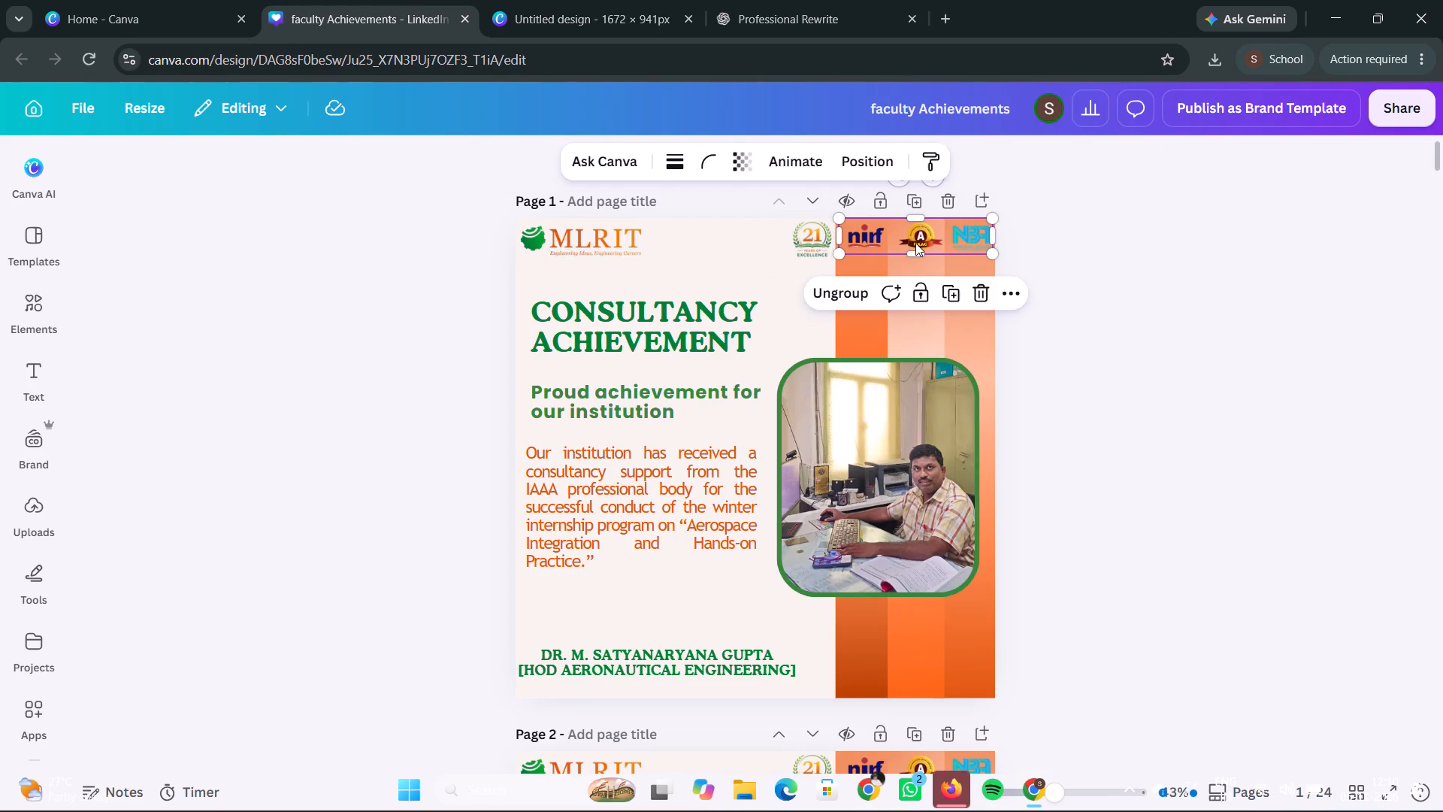
key(ctrl+c)
click(587, 0)
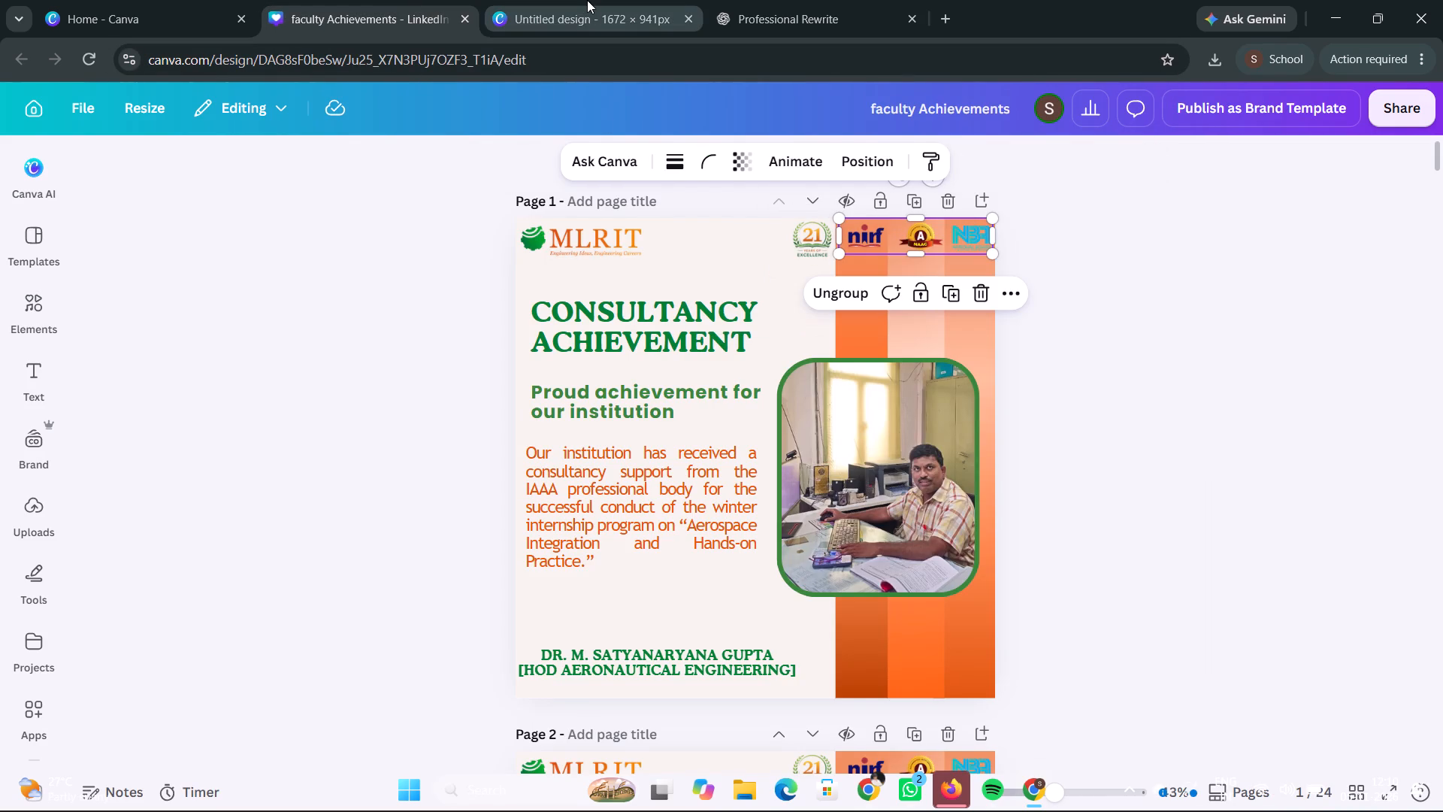
click(685, 252)
key(ctrl+v)
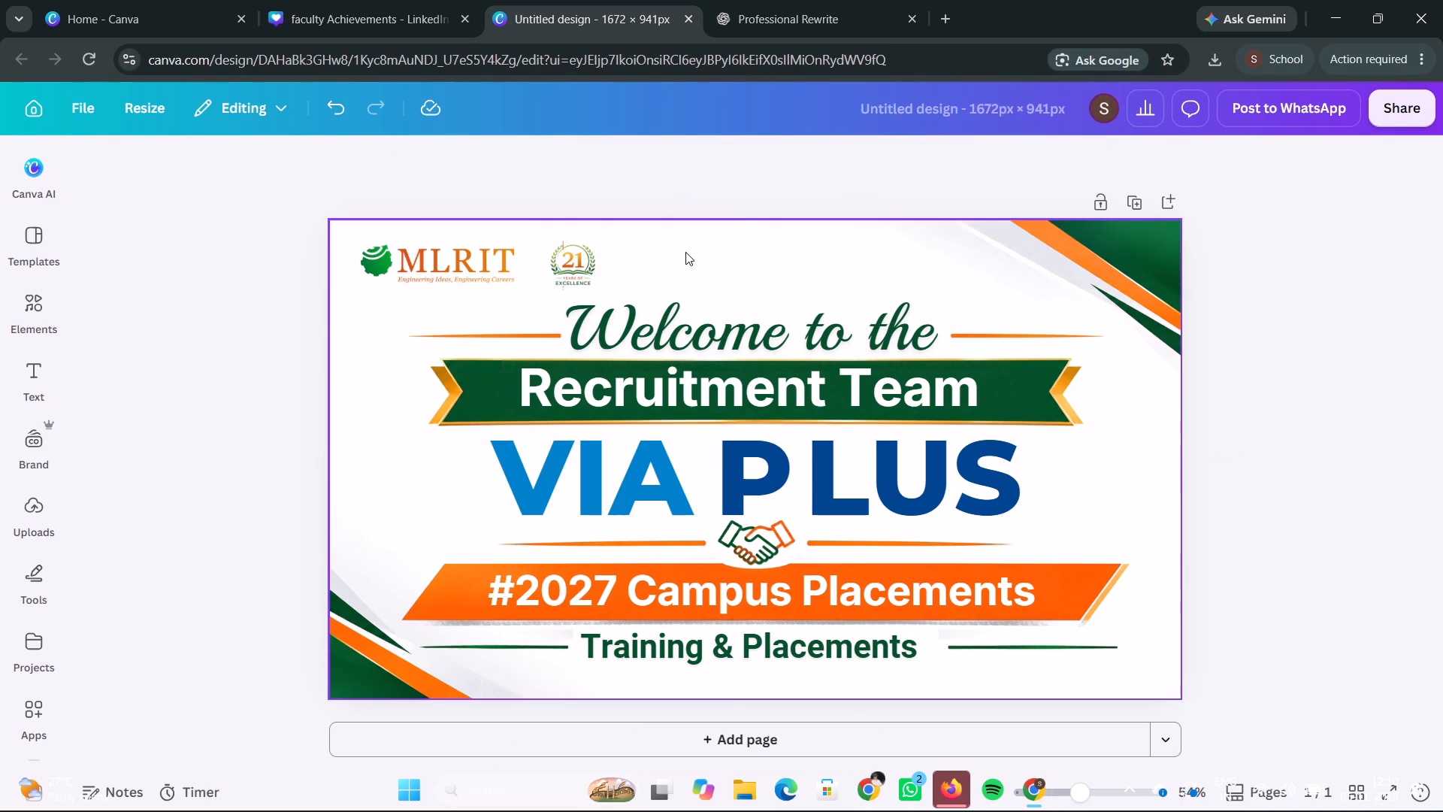
drag(793, 246, 703, 271)
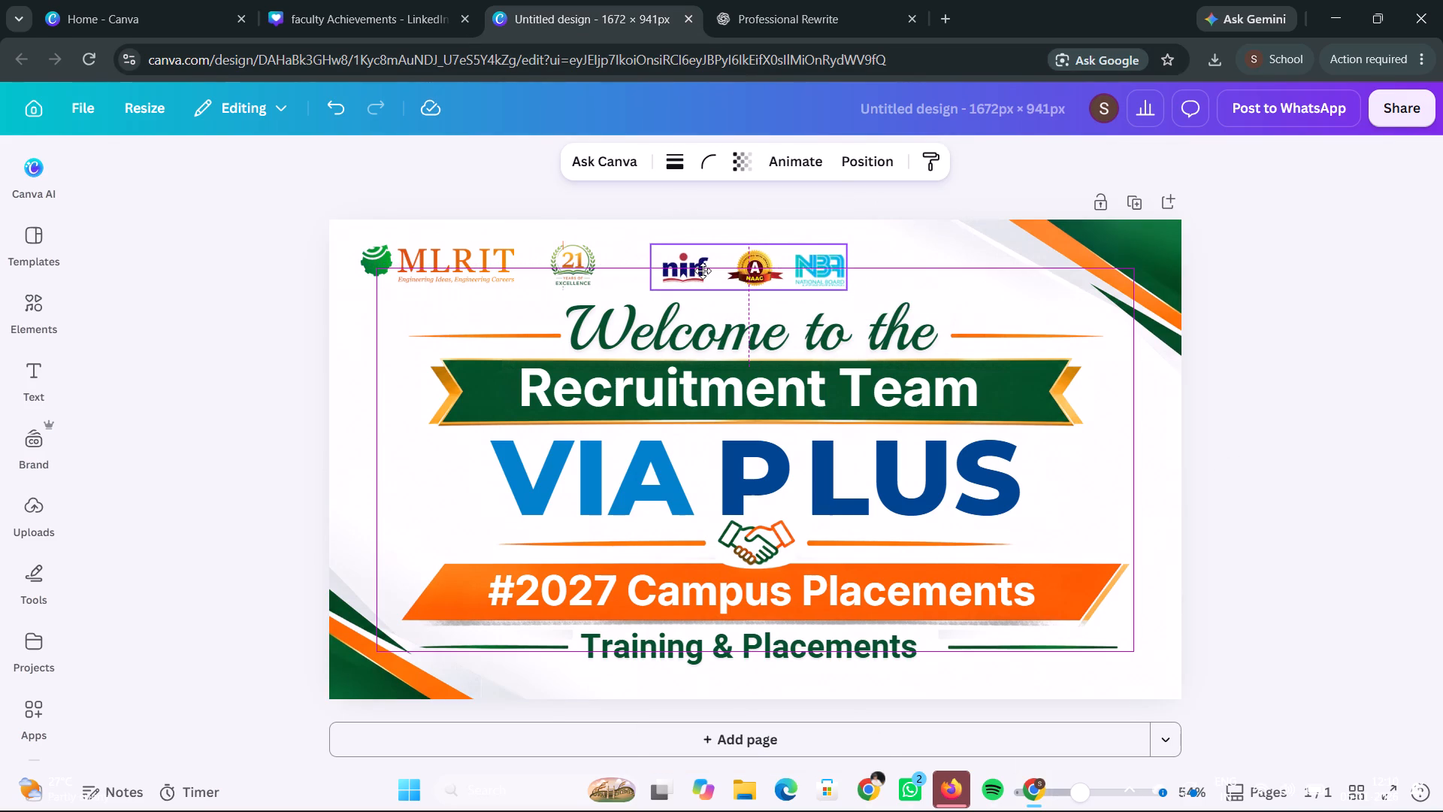
drag(703, 271, 694, 268)
click(940, 261)
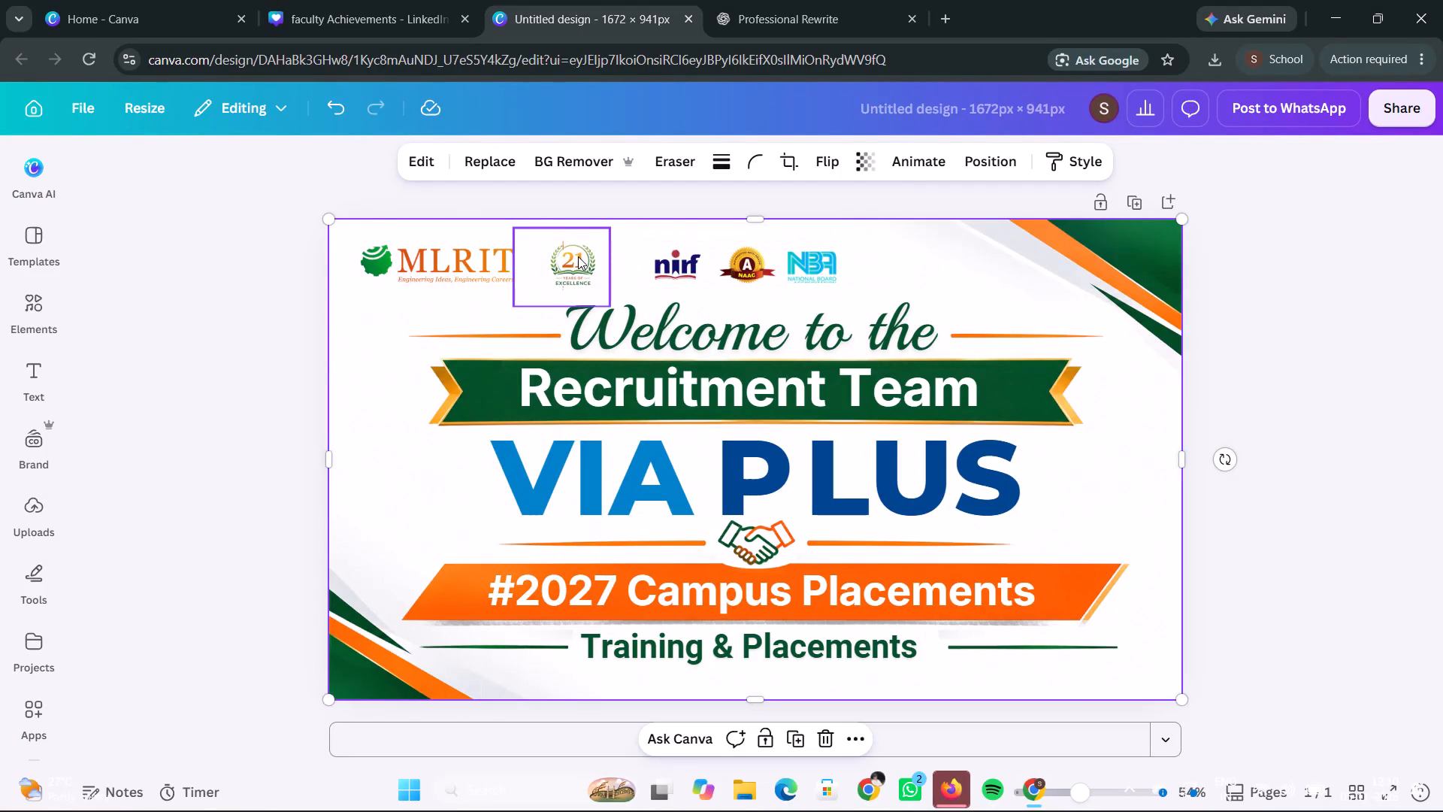
Tighten the banner's logo row by moving the 21 Years emblem and the NIRF, NAAC and NBA group closer to the MLRIT logo.
drag(578, 256, 561, 256)
drag(724, 262, 707, 262)
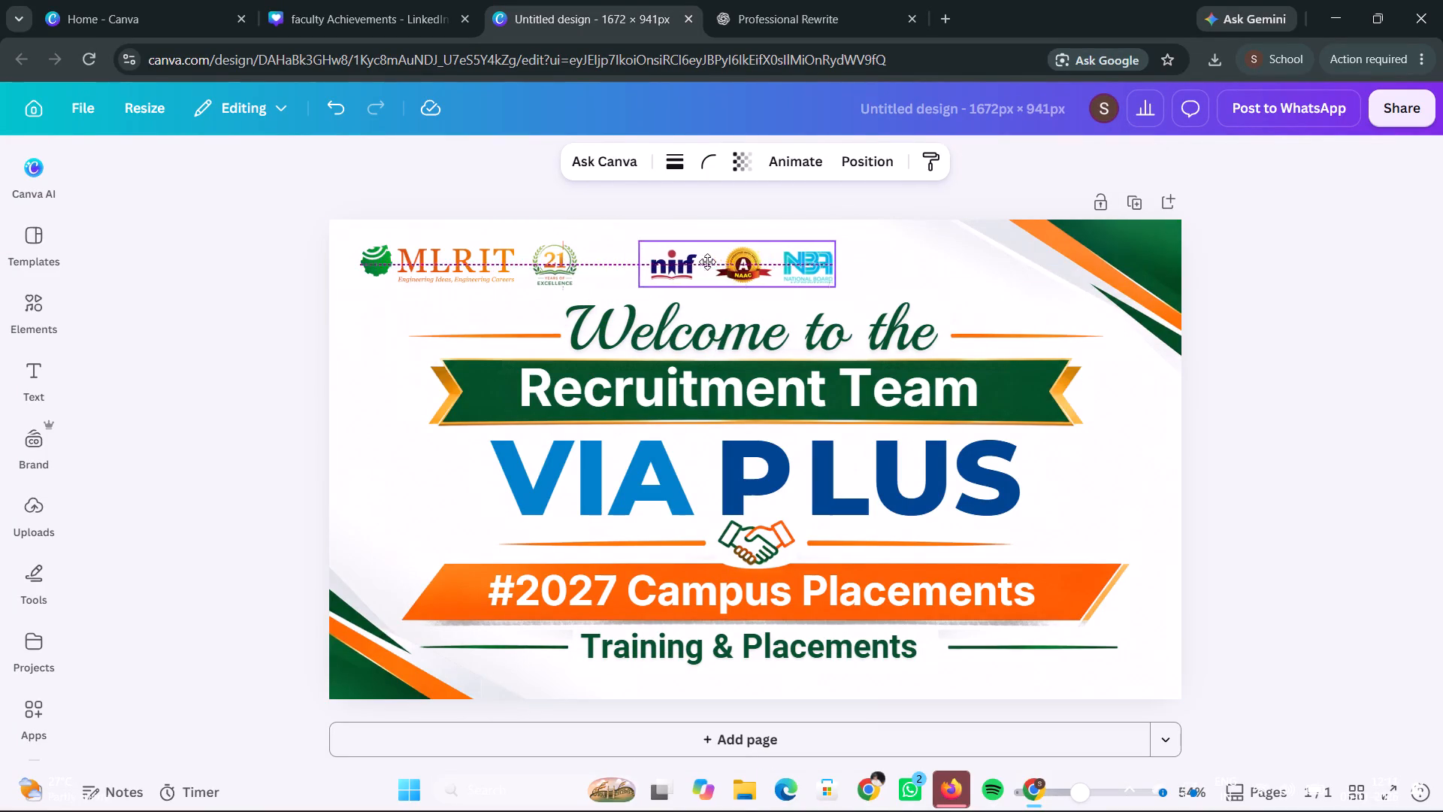
drag(707, 262, 692, 262)
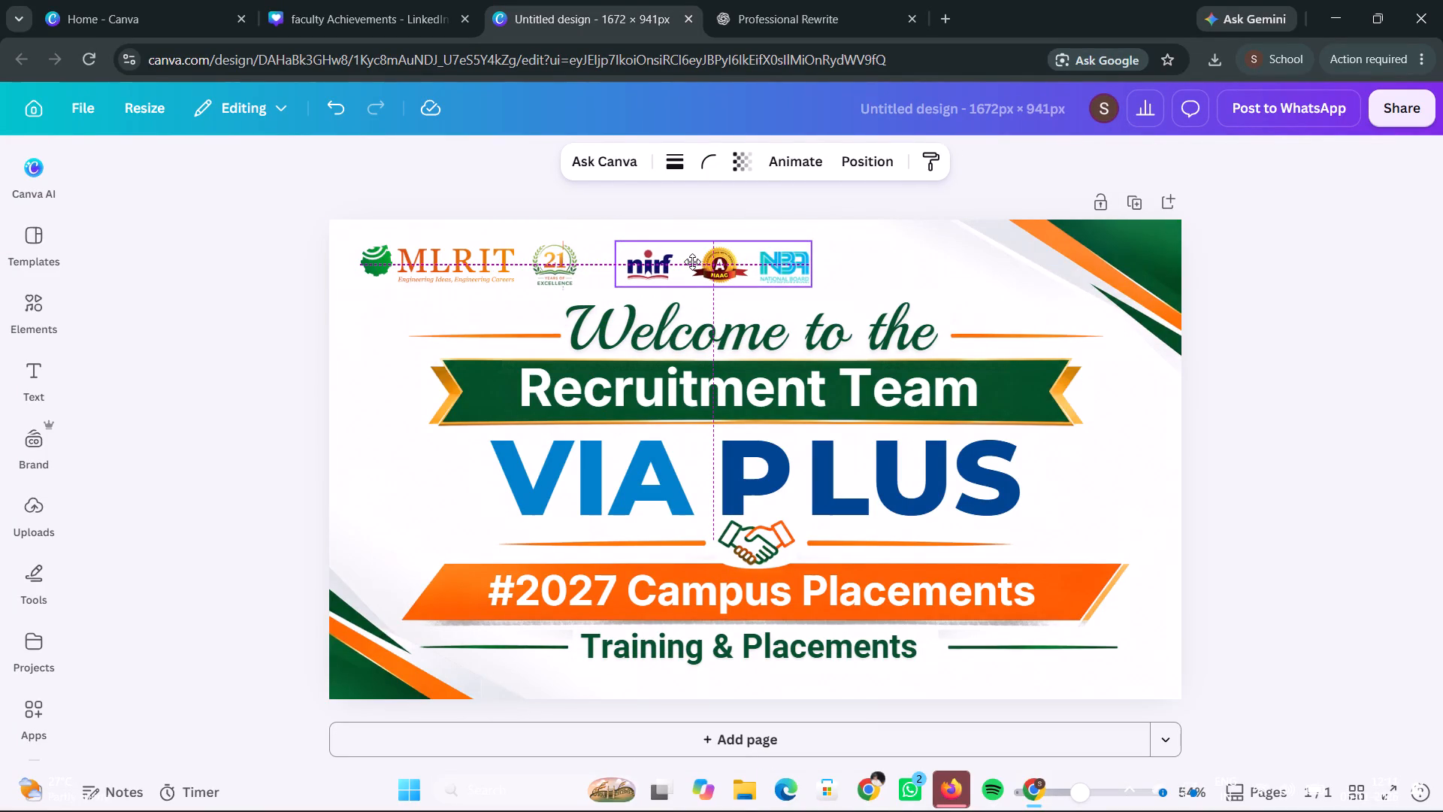
drag(692, 262, 682, 262)
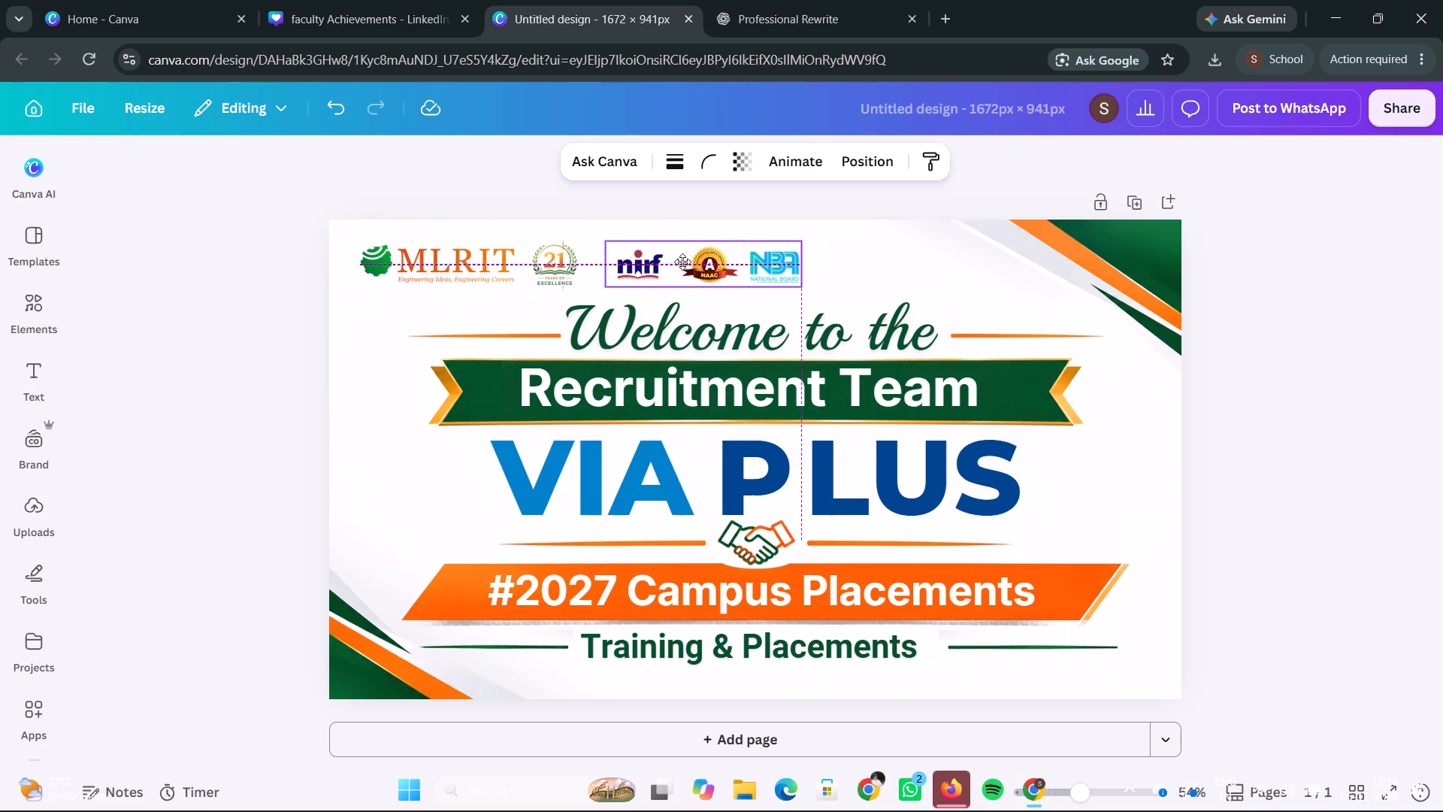
drag(682, 262, 683, 262)
click(906, 273)
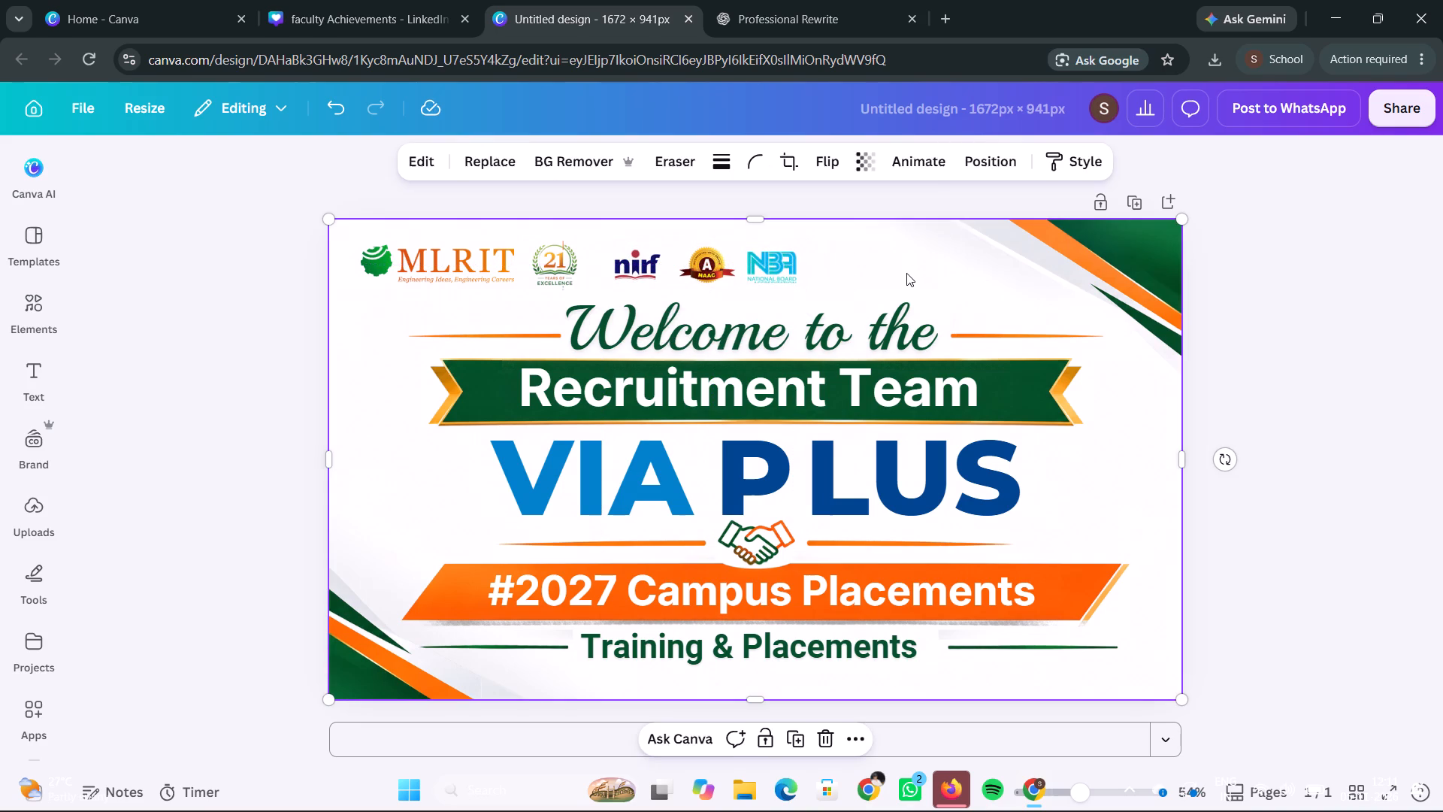
Resize this design to a custom size of 1600 × 800 px.
click(179, 106)
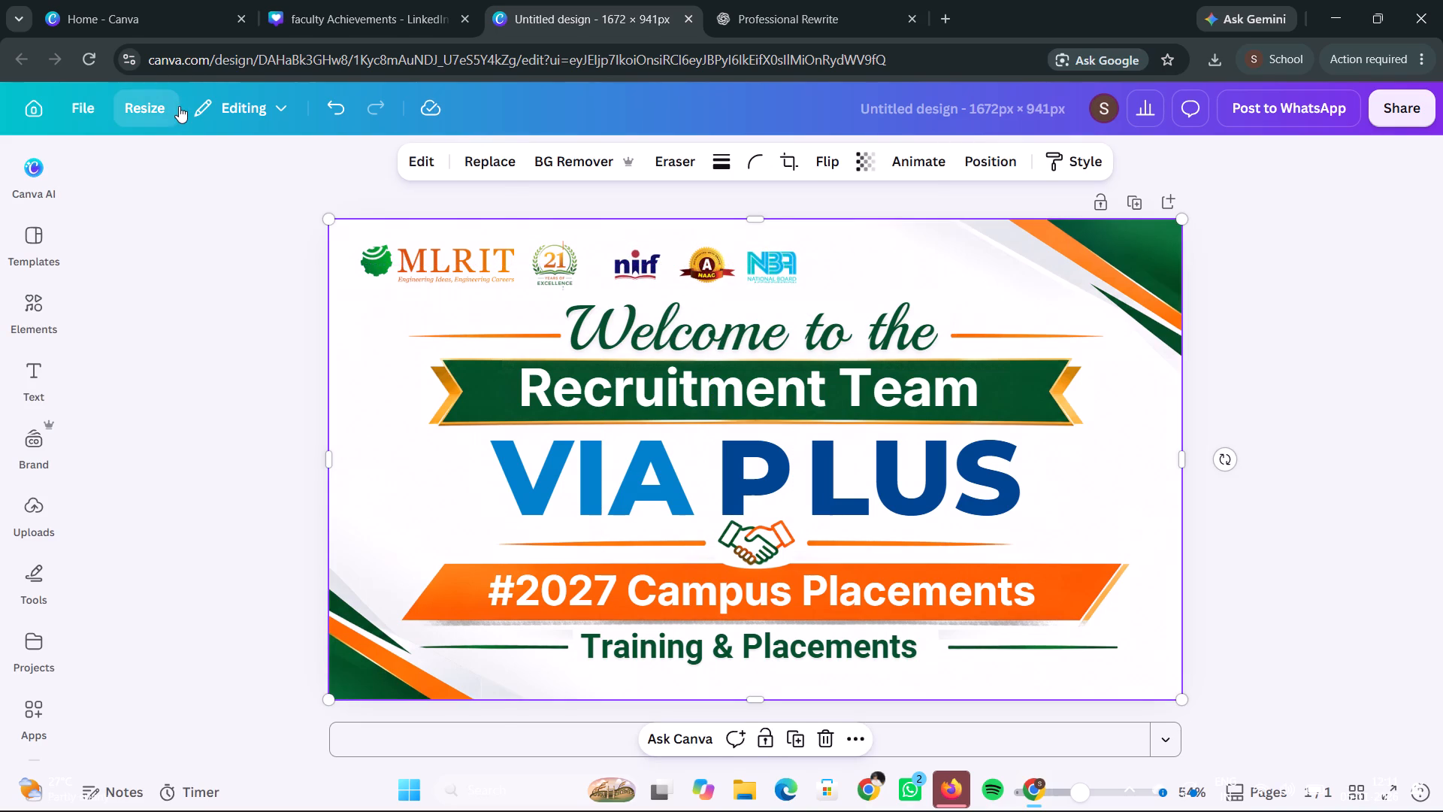
click(179, 106)
click(154, 107)
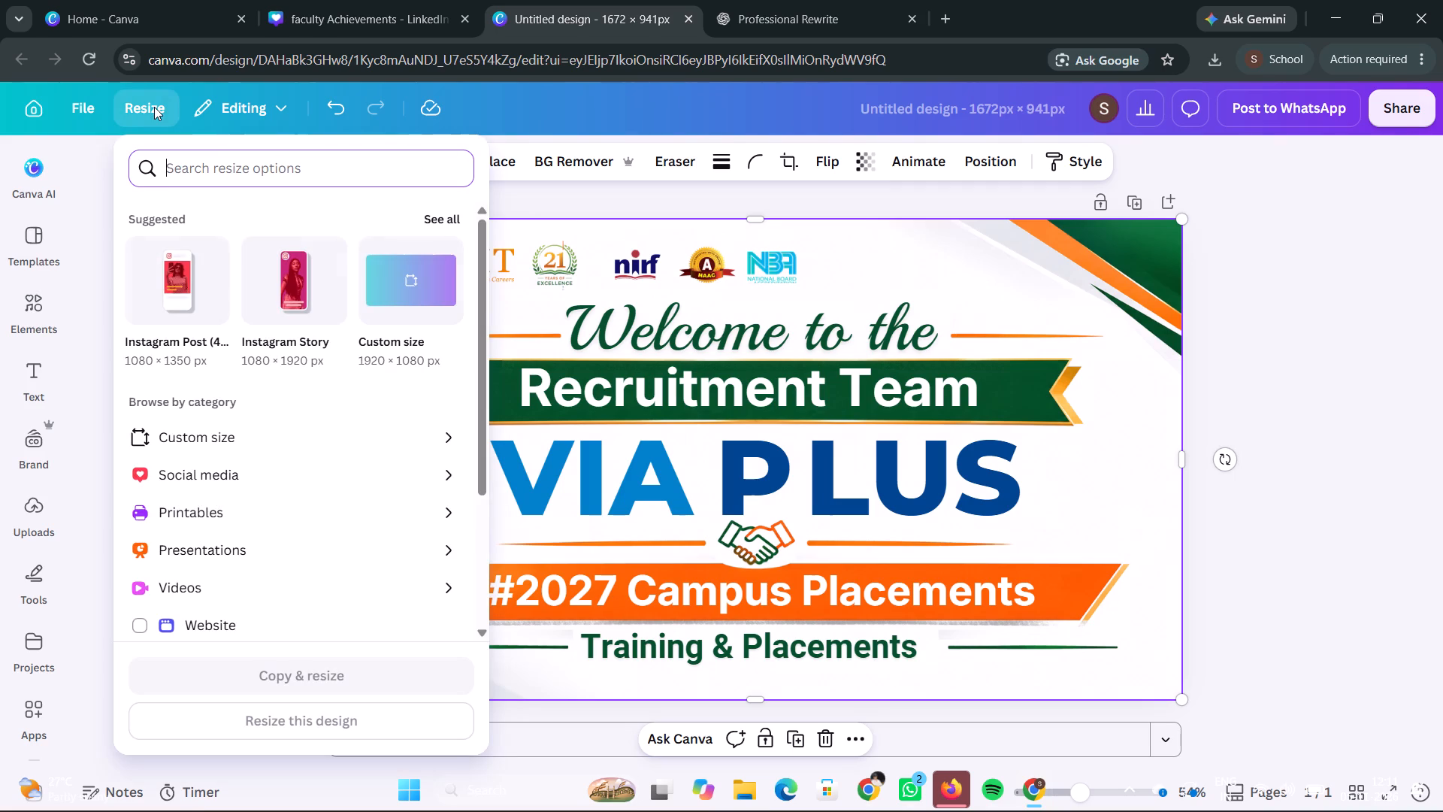
click(262, 438)
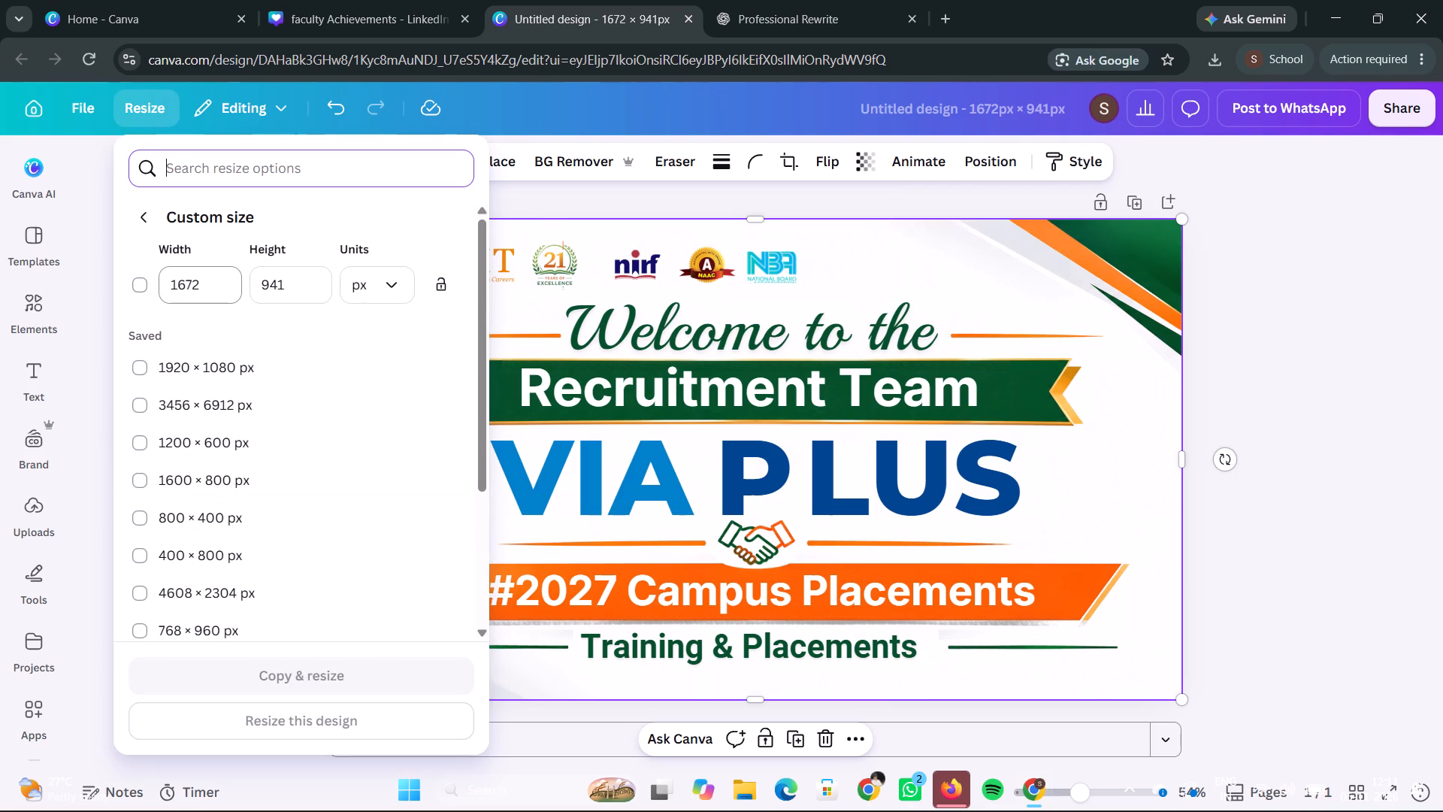
click(217, 286)
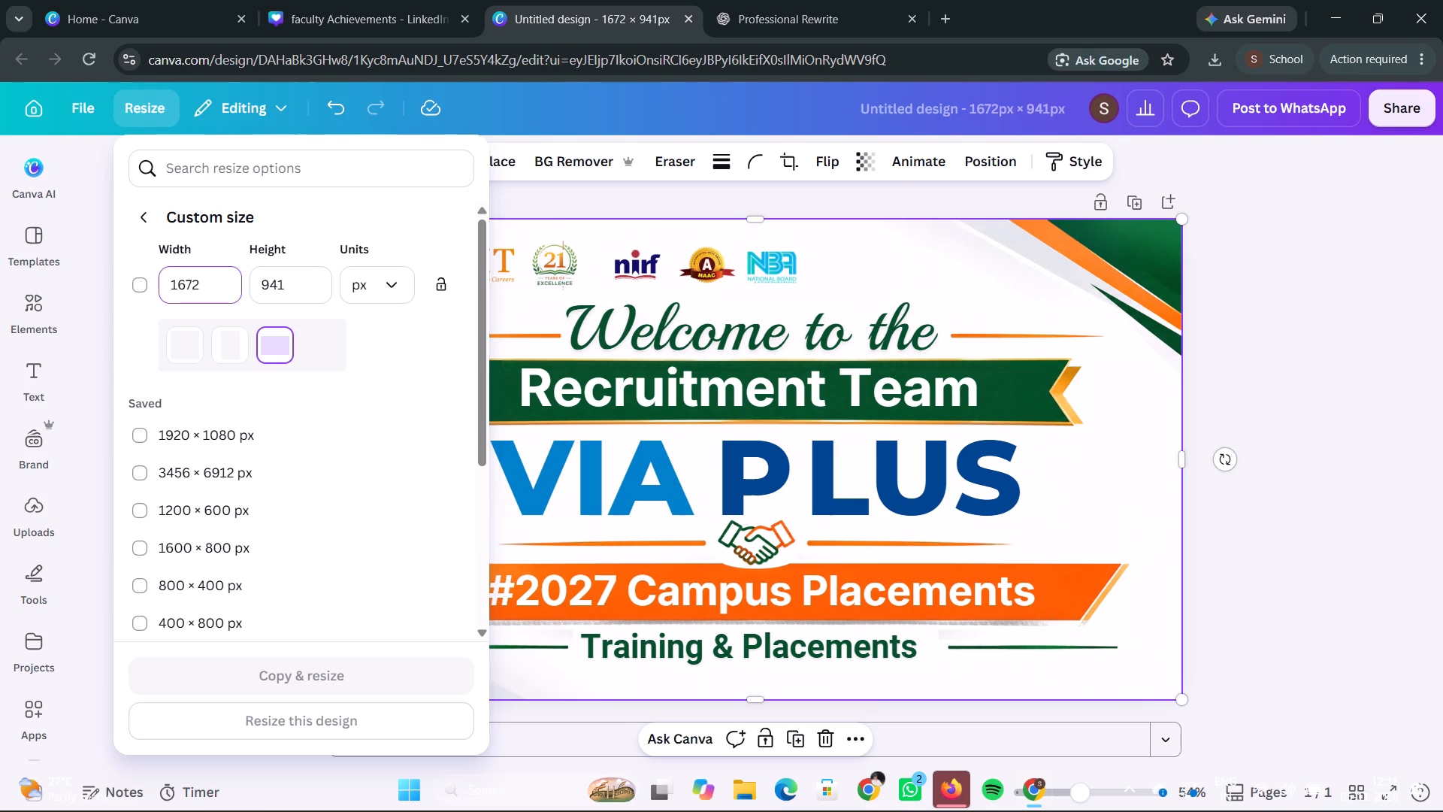
key(BackSpace)
key(BackSpace)
text(00)
click(294, 286)
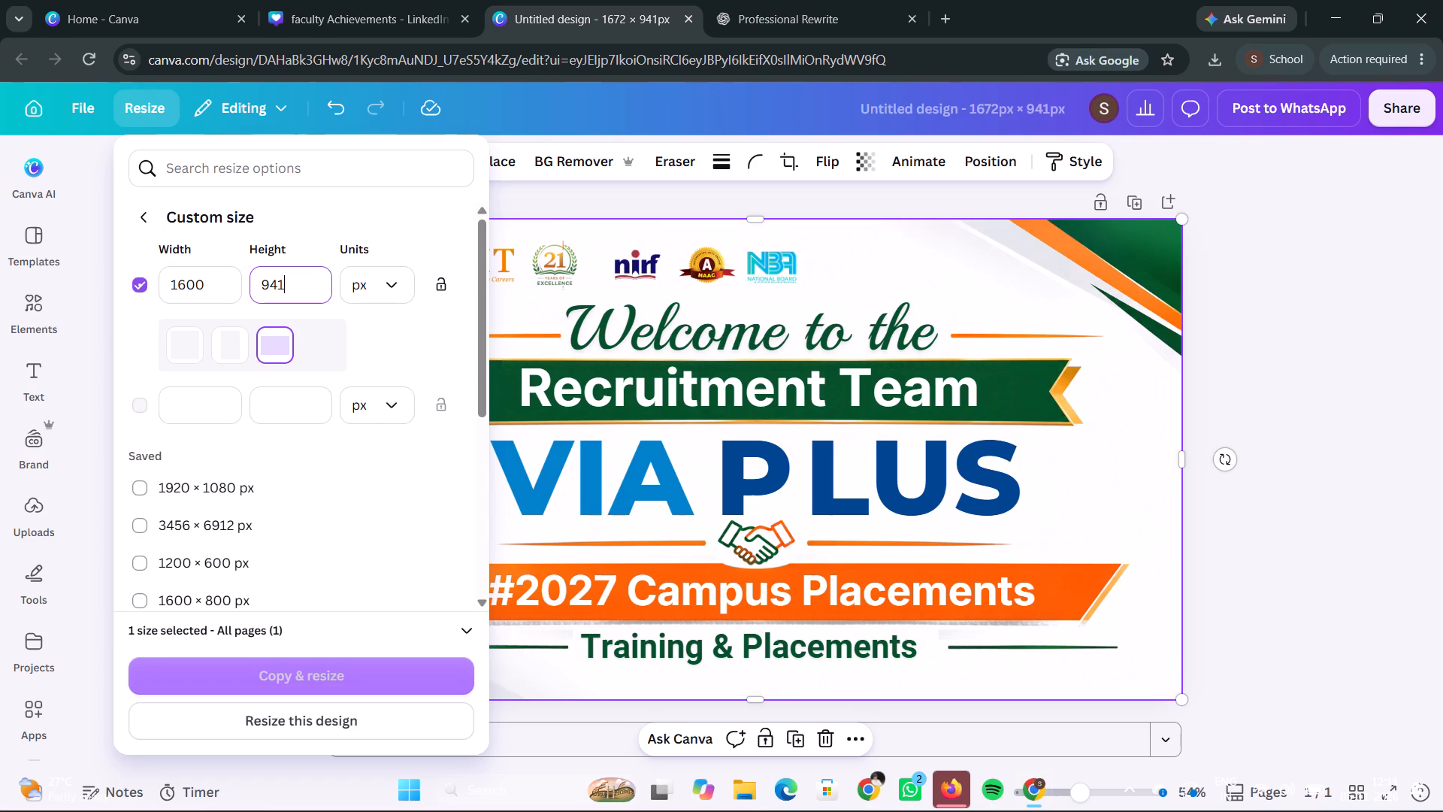
key(BackSpace)
key(BackSpace)
key(BackSpace)
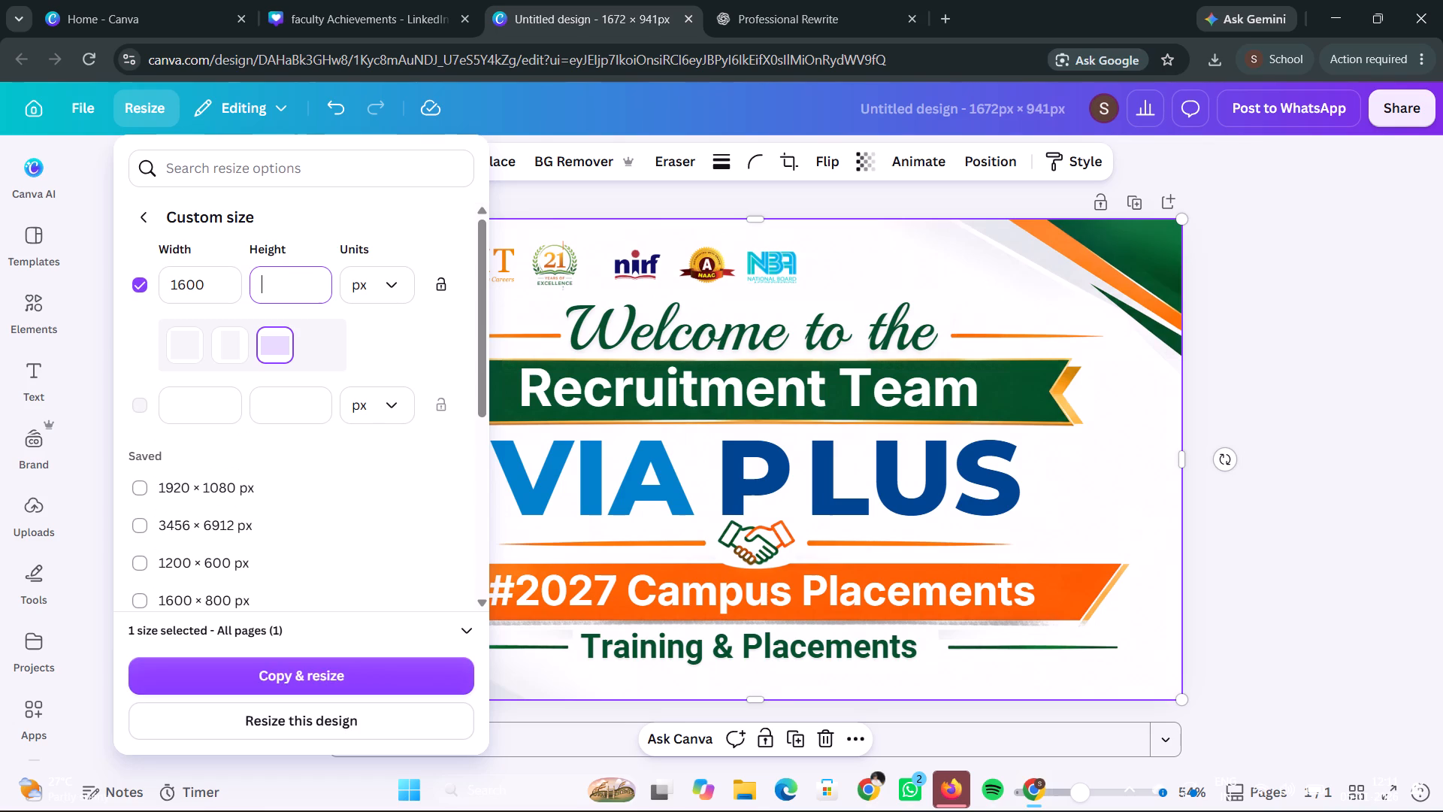
text(800)
click(310, 722)
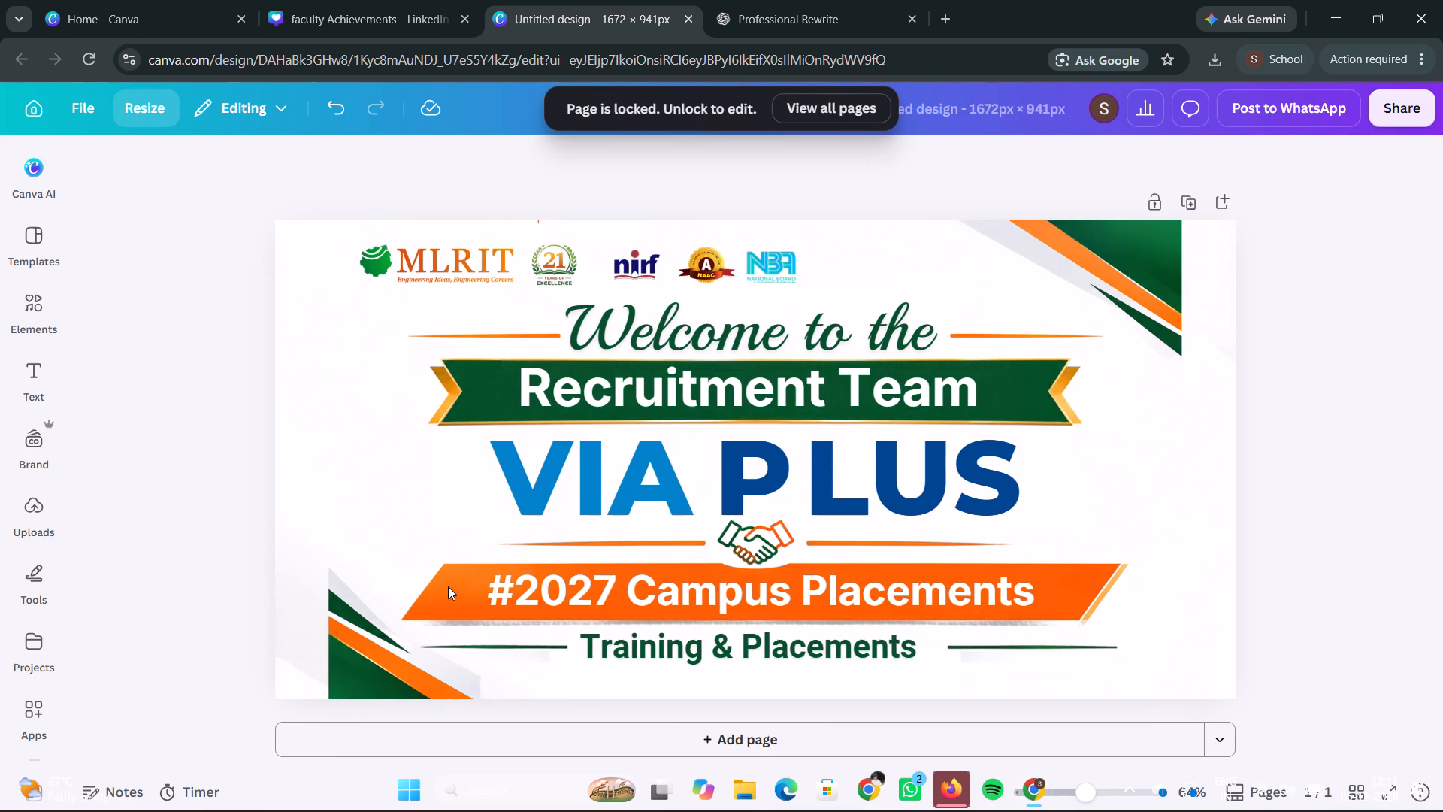
click(587, 459)
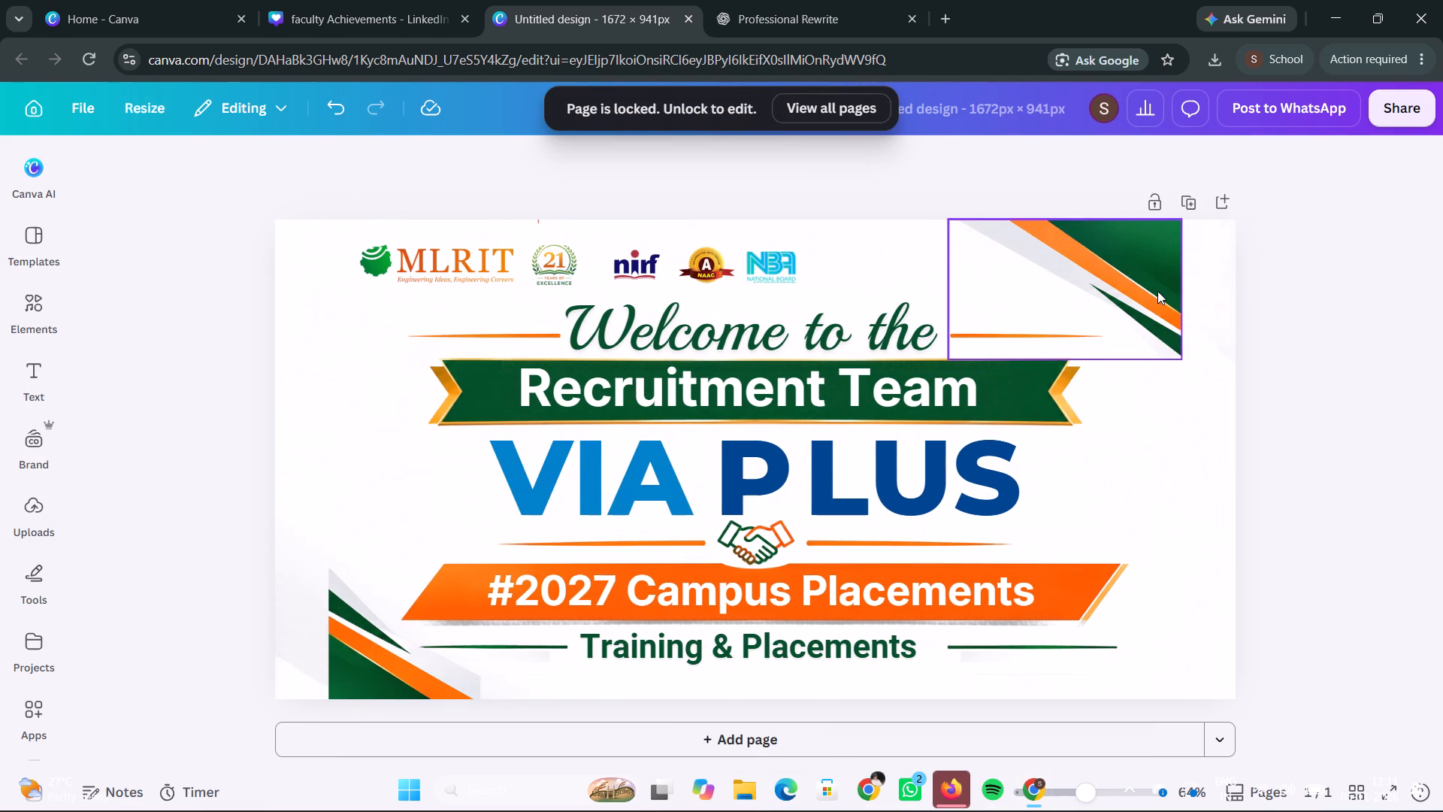
Move the green-and-orange corner decorations outward to fit the banner's new top-right and bottom-left page corners.
drag(1106, 284, 1150, 283)
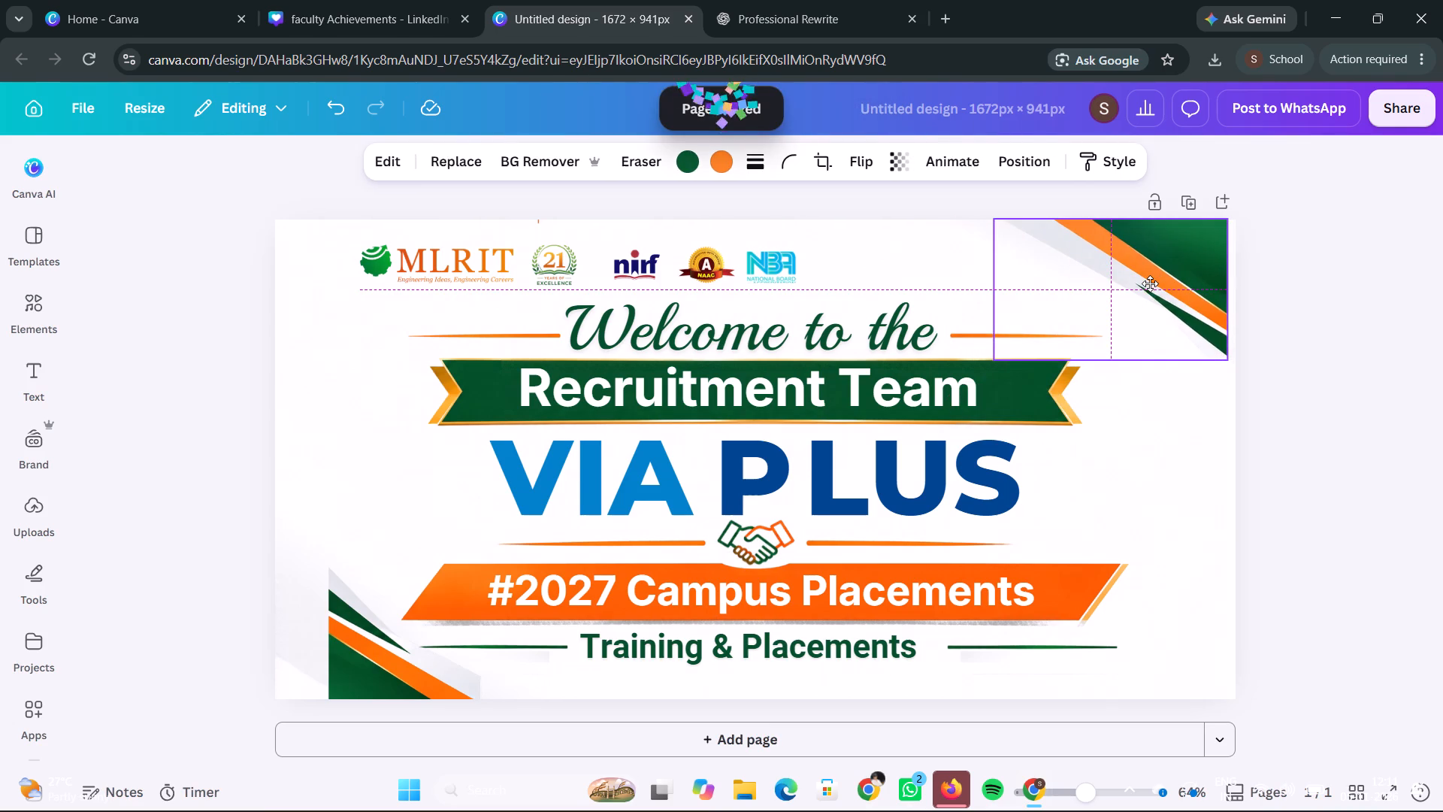
drag(1150, 283, 1159, 285)
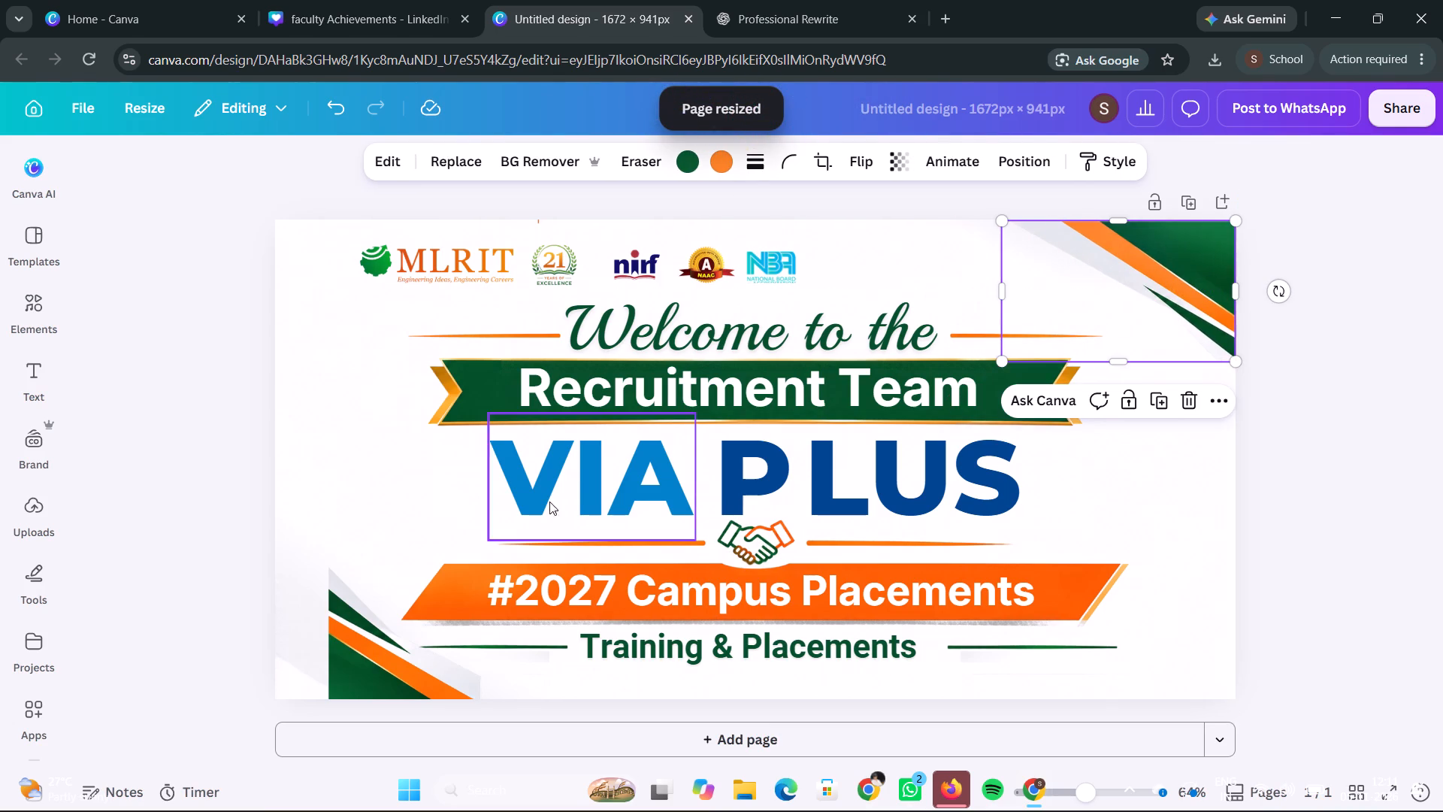
drag(391, 648, 361, 655)
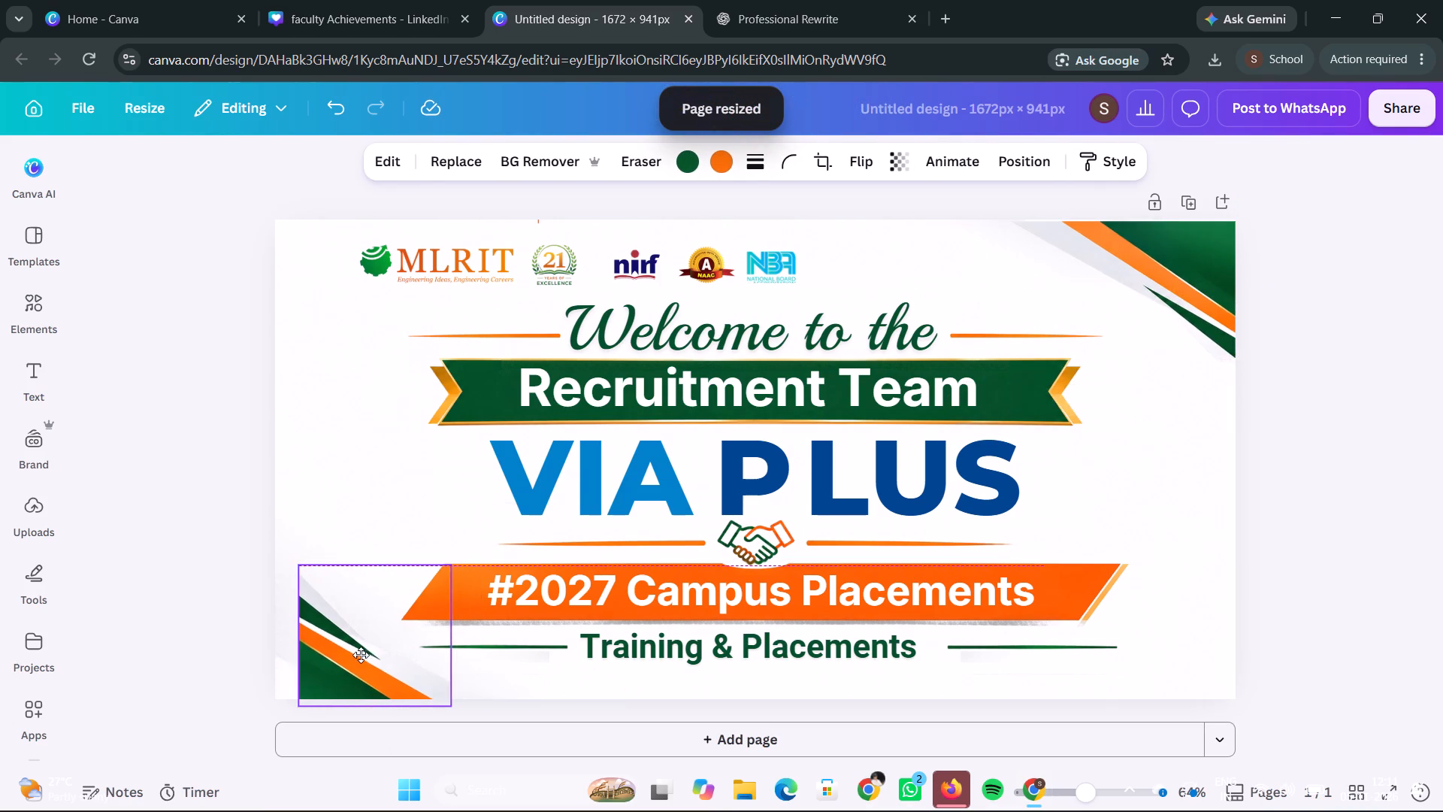
drag(361, 655, 340, 647)
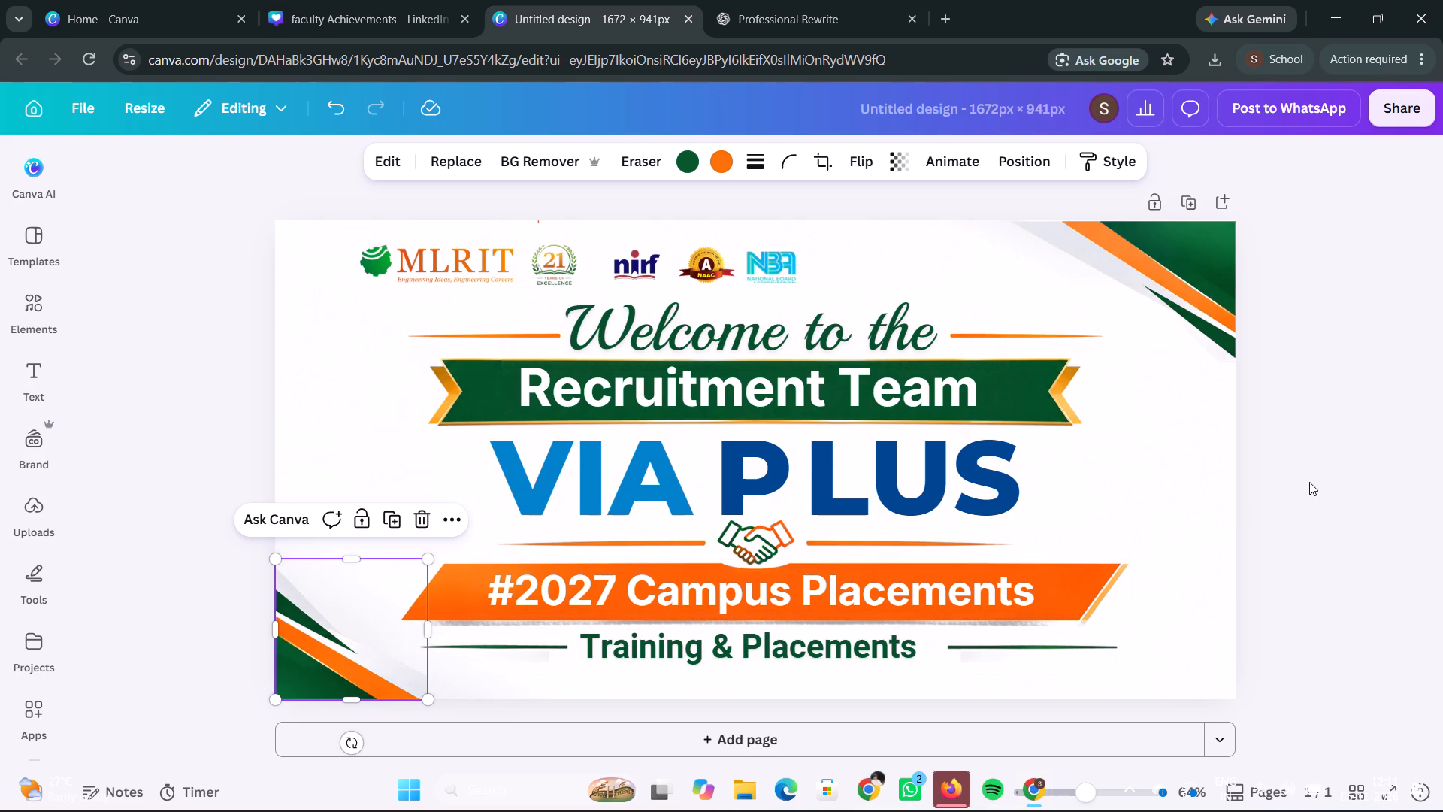
click(1311, 480)
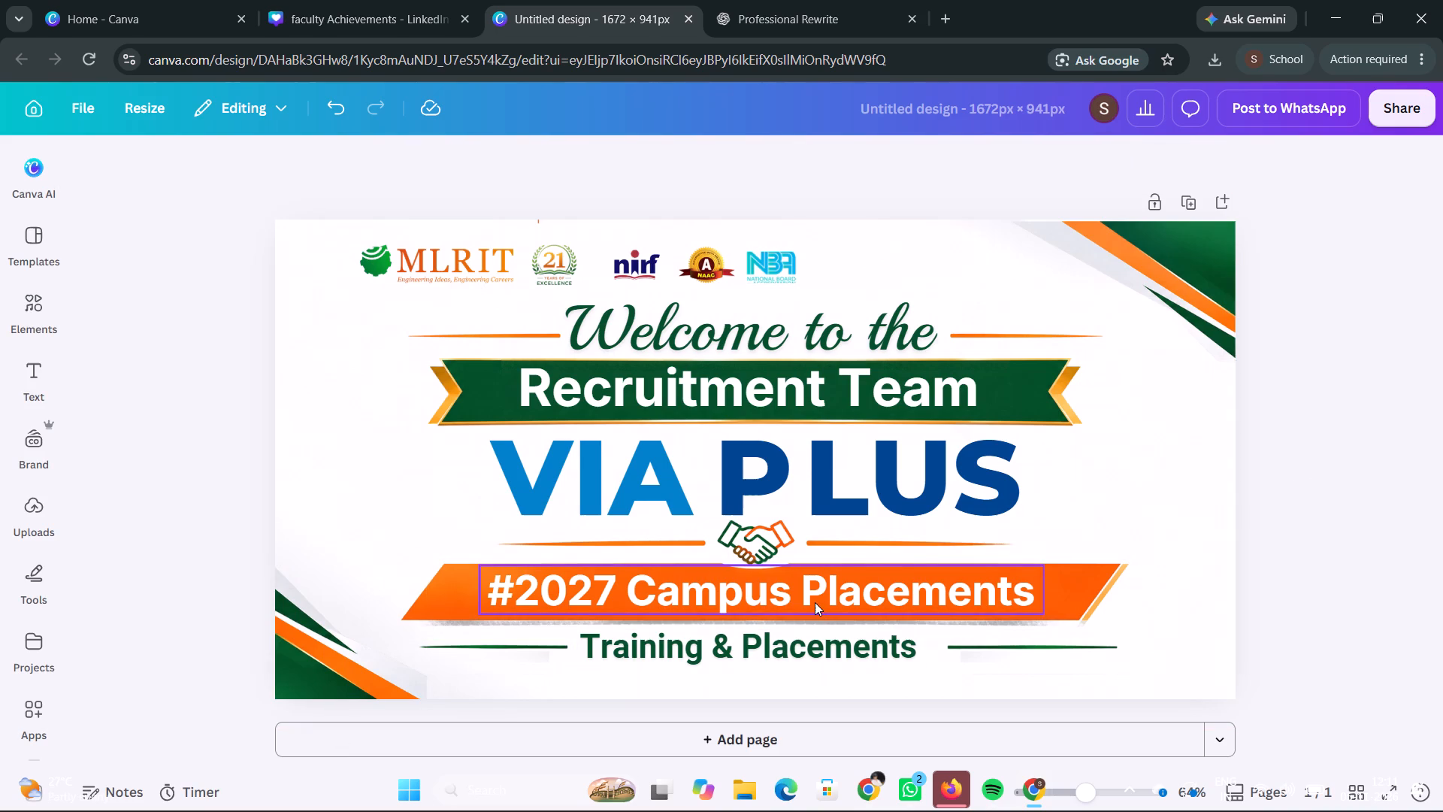
Shift the Training & Placements text and its two flanking green lines slightly down, keeping the lines level with each other.
drag(879, 650, 878, 663)
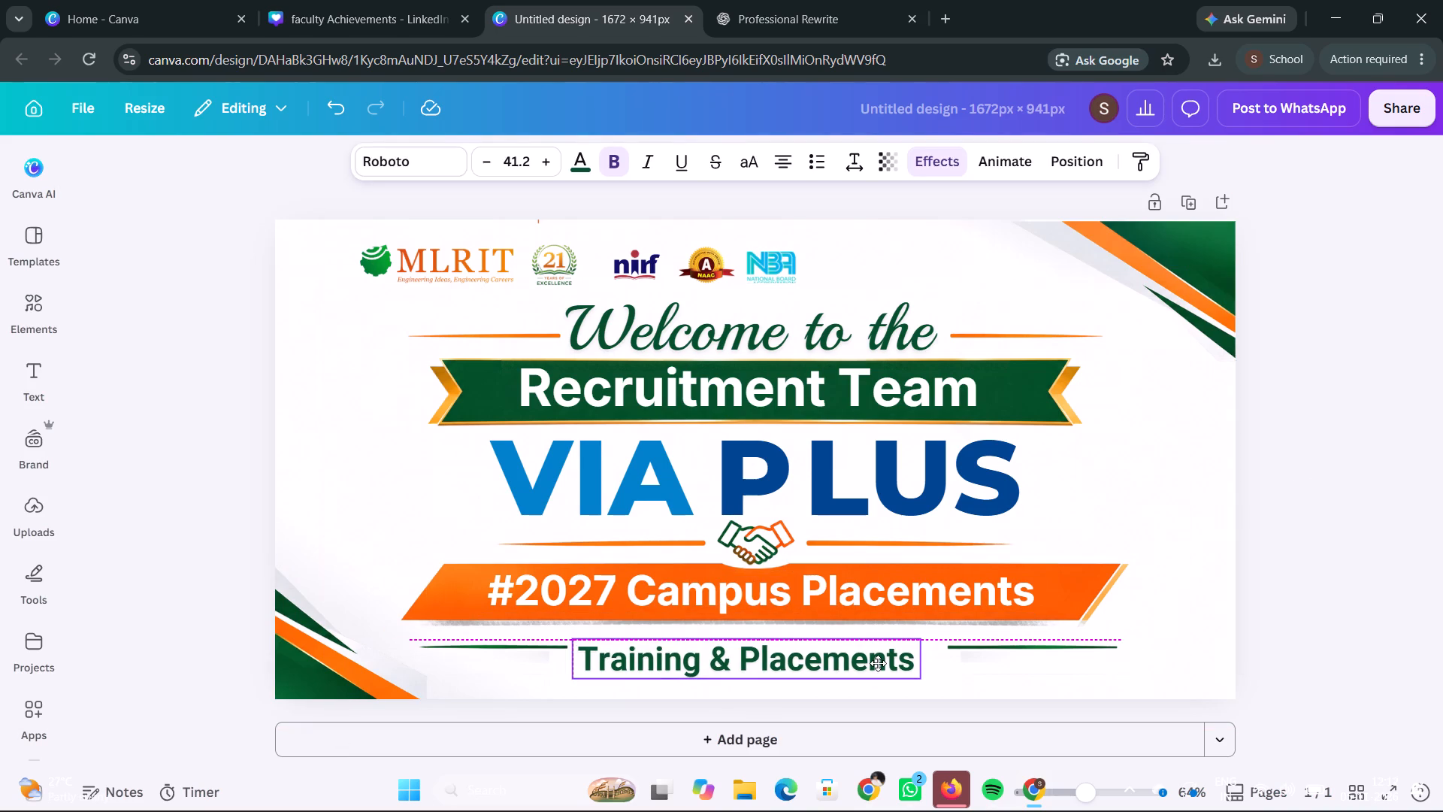
drag(878, 663, 880, 661)
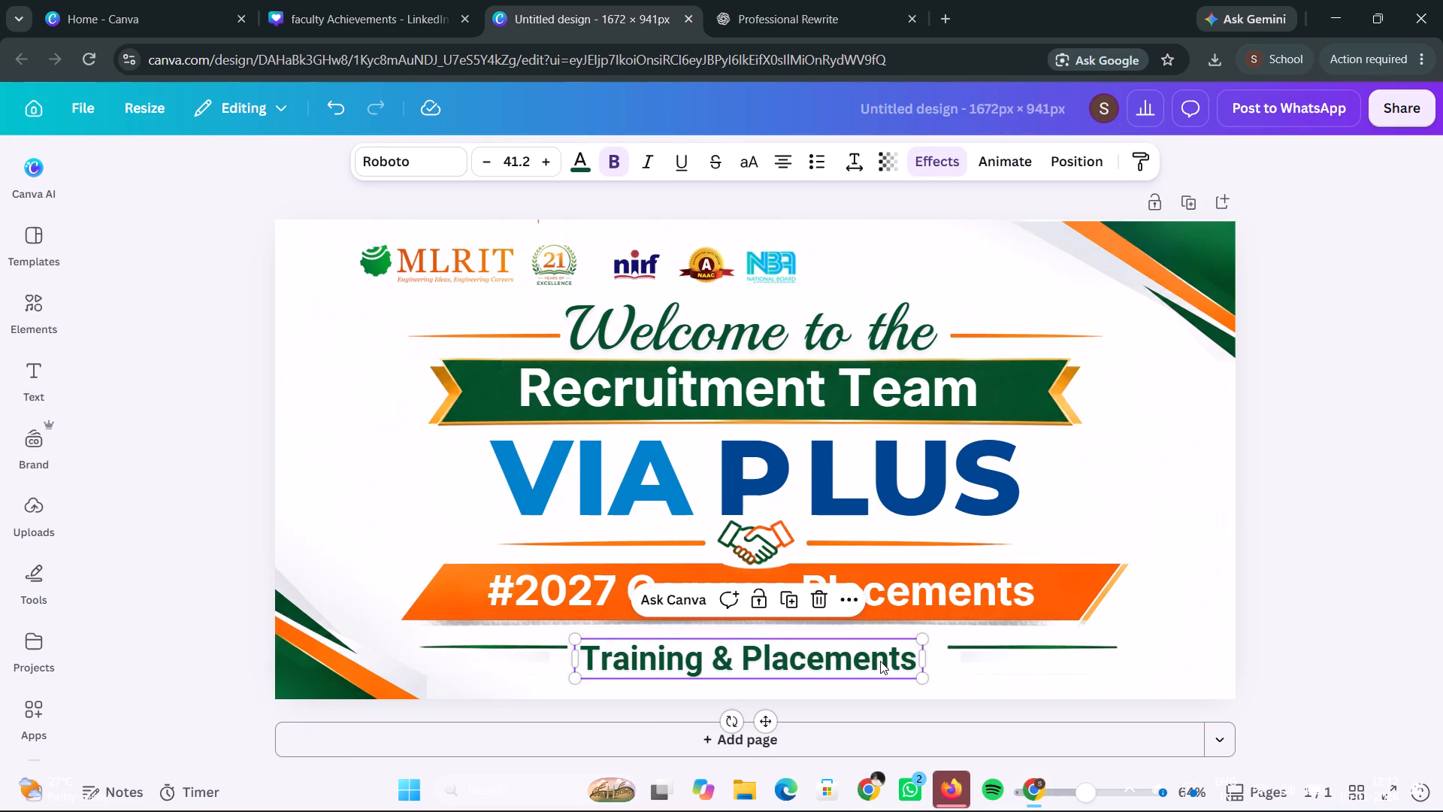
click(1390, 577)
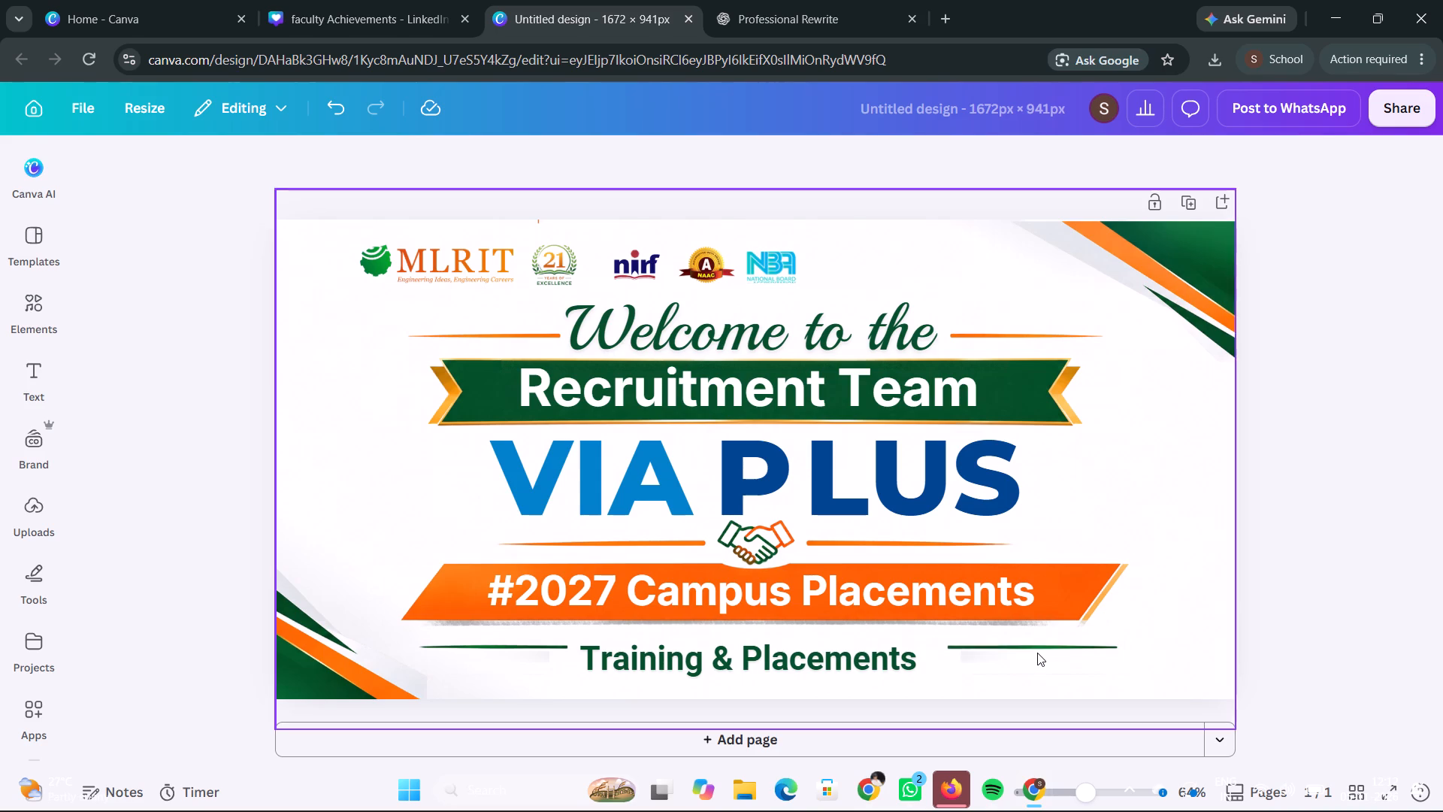
drag(1037, 649, 1034, 659)
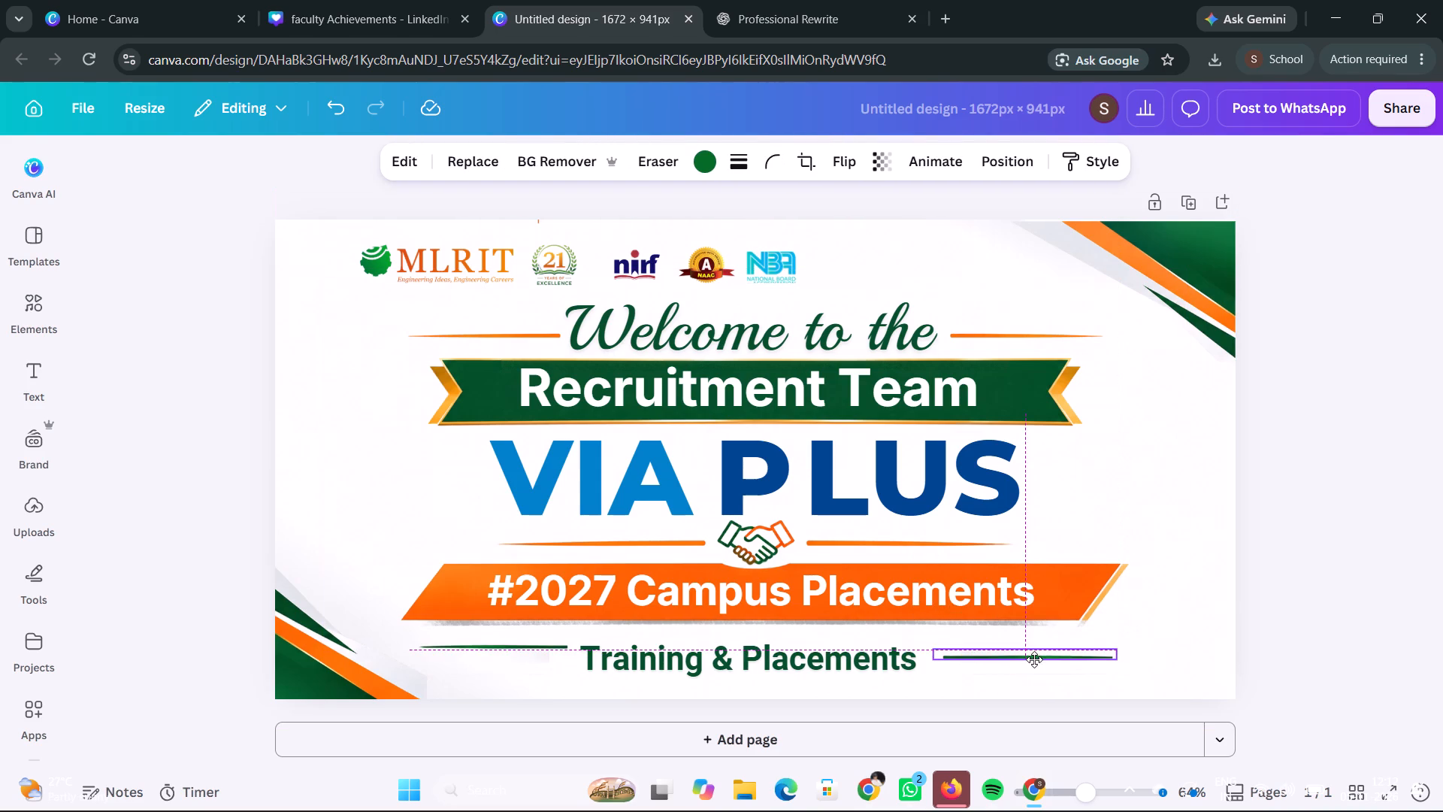
drag(1034, 659, 1036, 666)
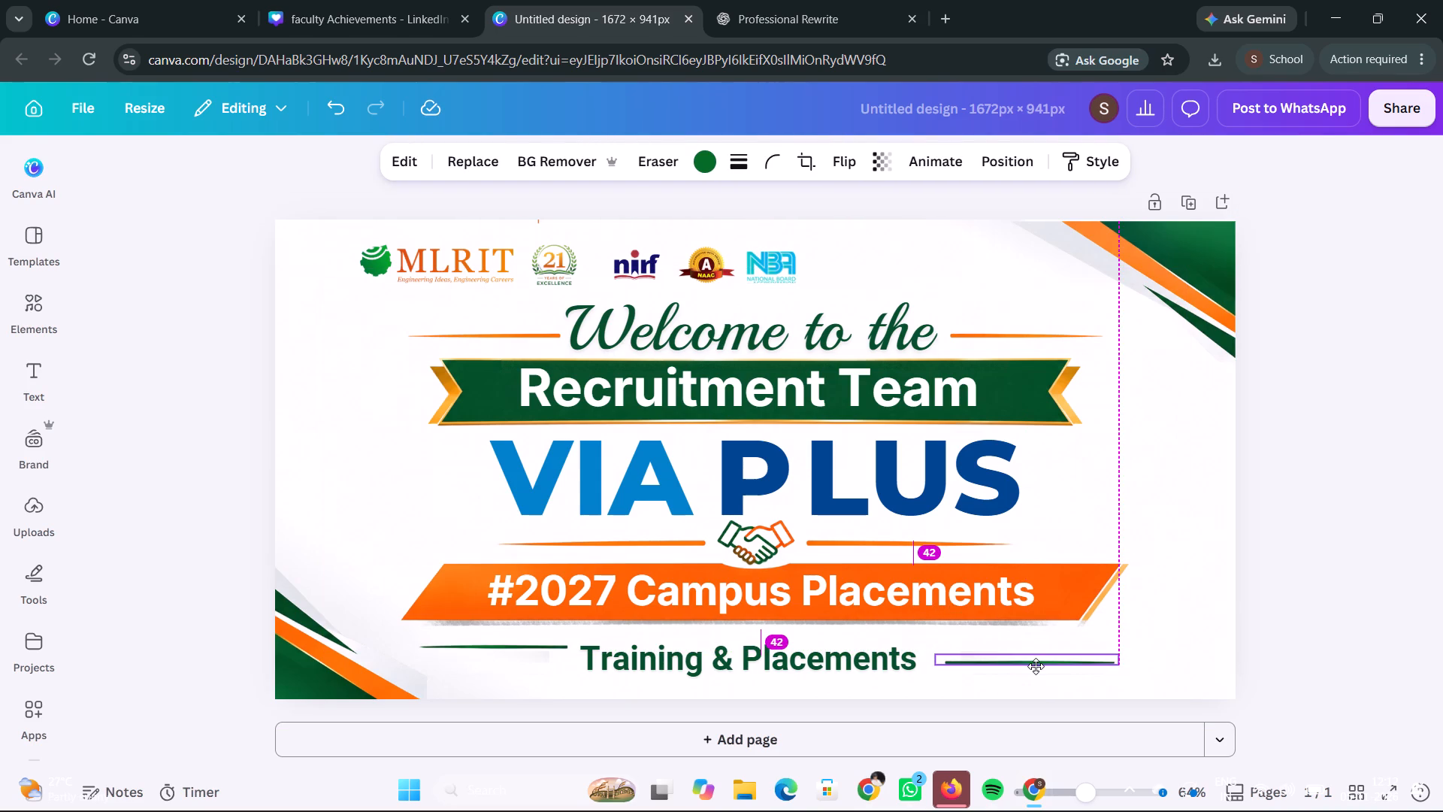
drag(1036, 666, 1035, 663)
drag(535, 647, 534, 656)
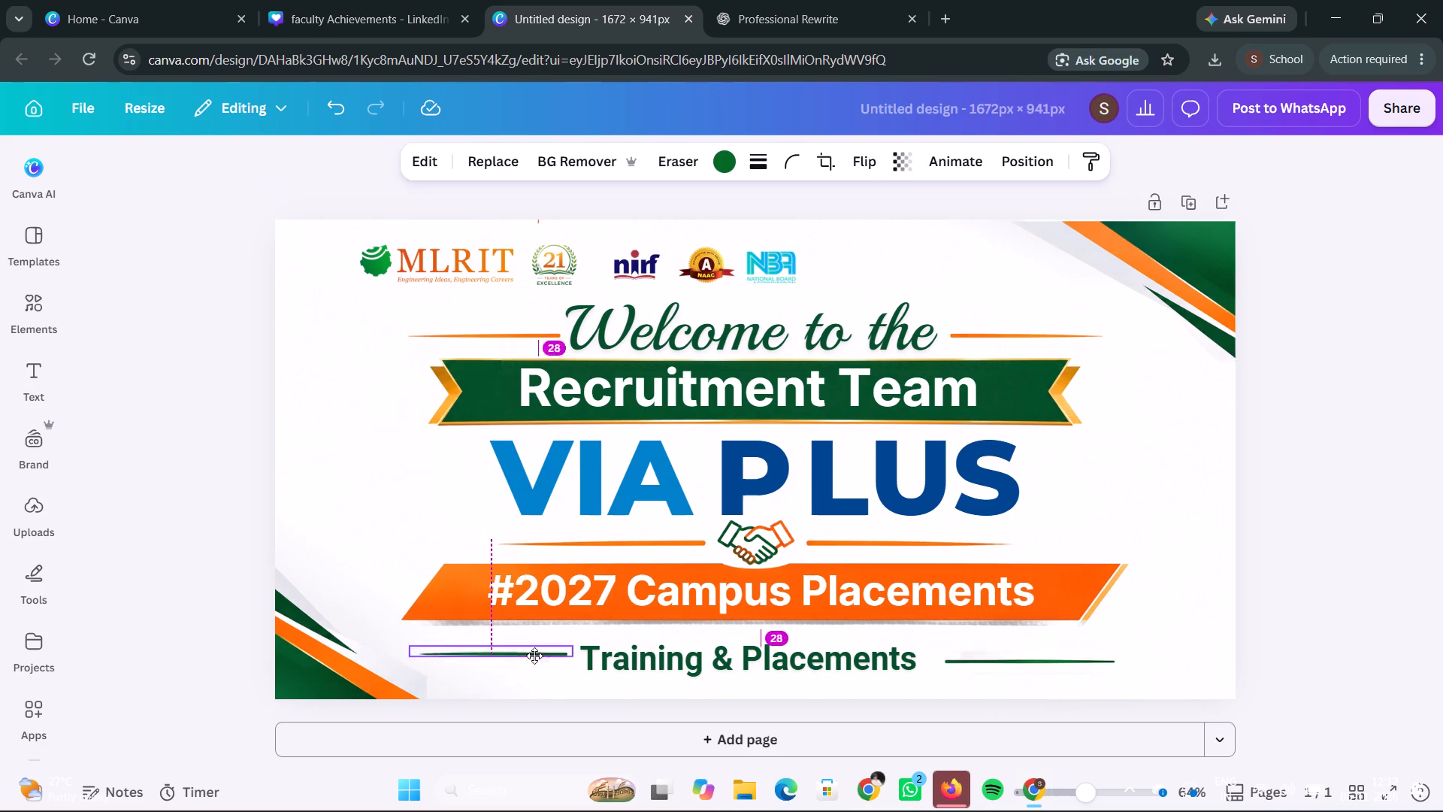
drag(534, 656, 533, 667)
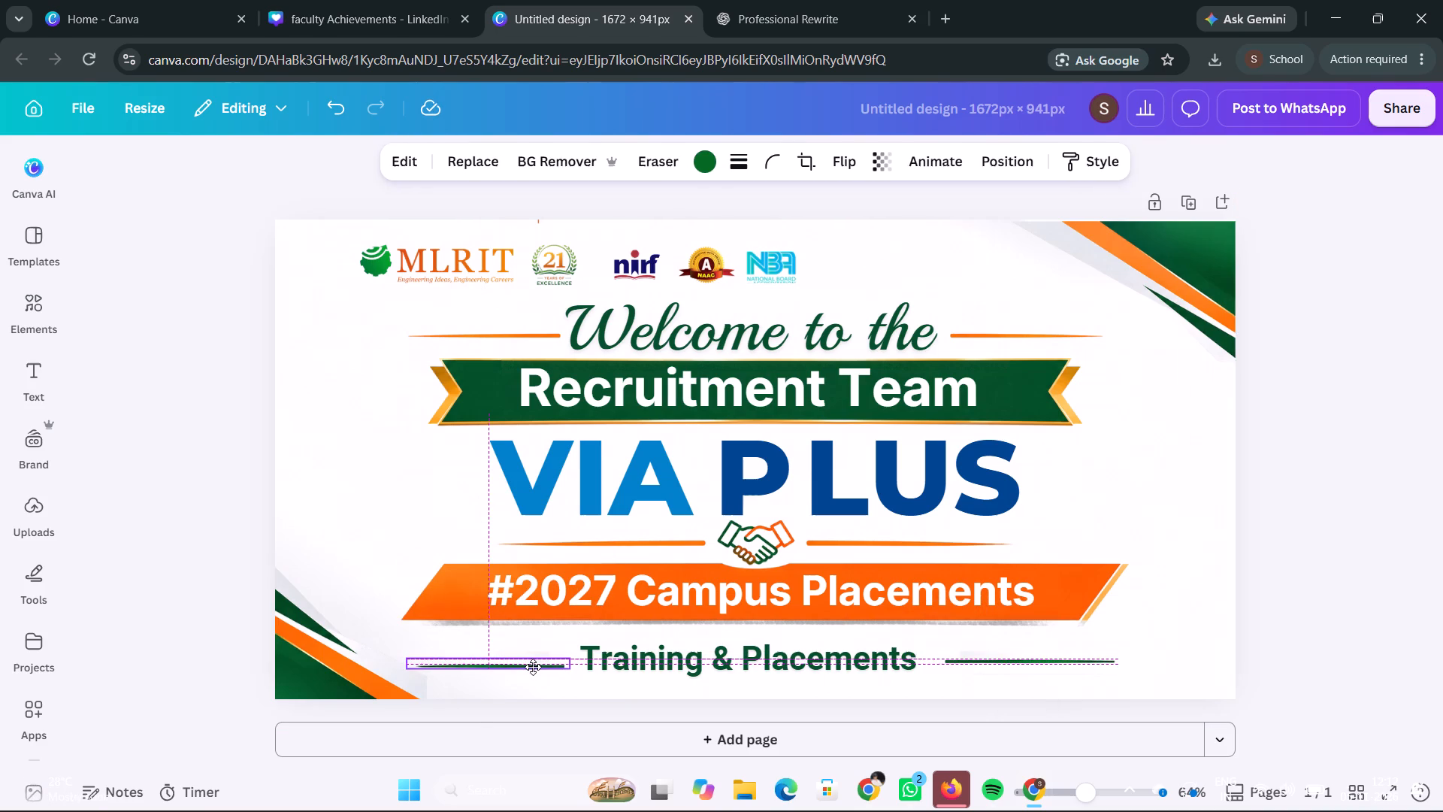
drag(533, 667, 534, 667)
click(1414, 588)
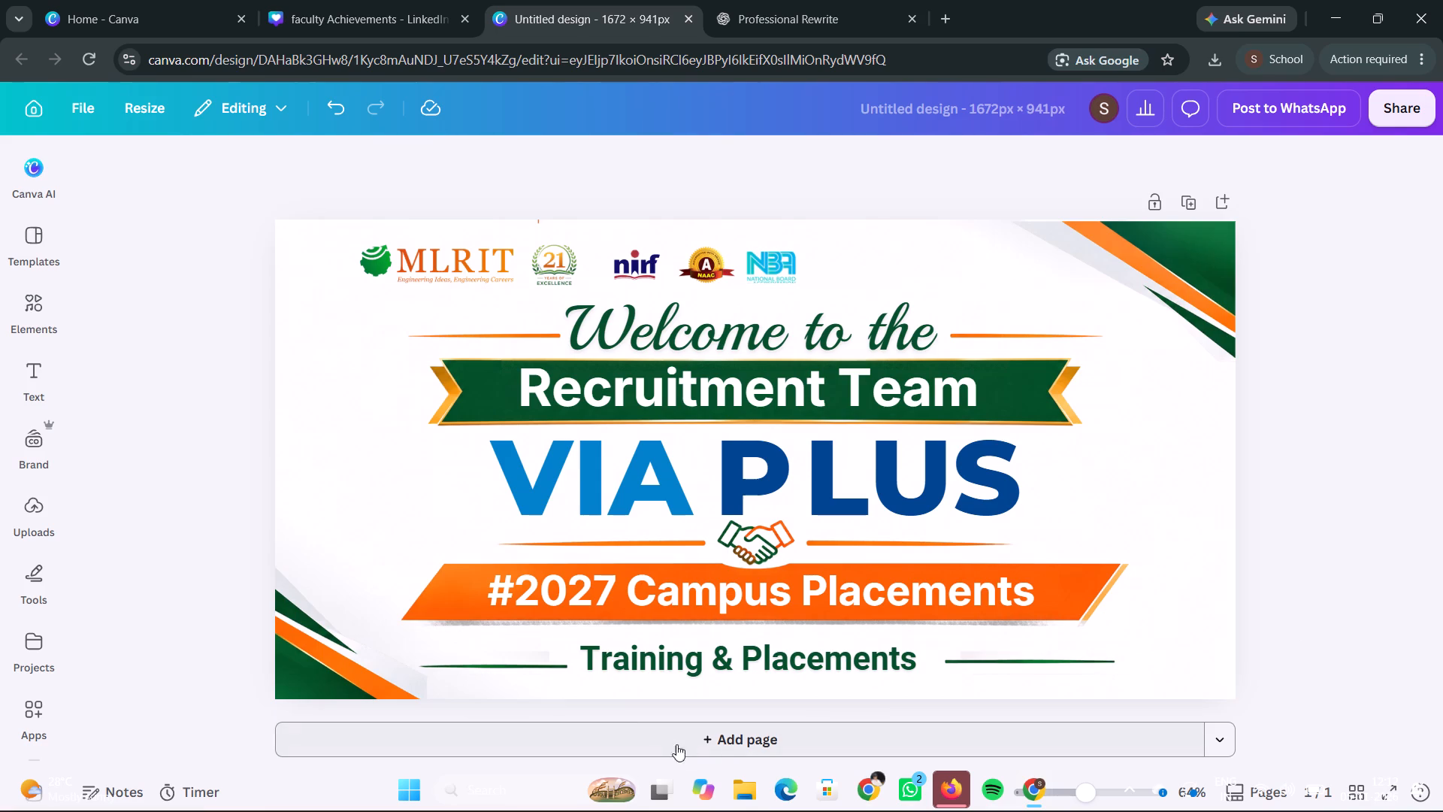
click(519, 667)
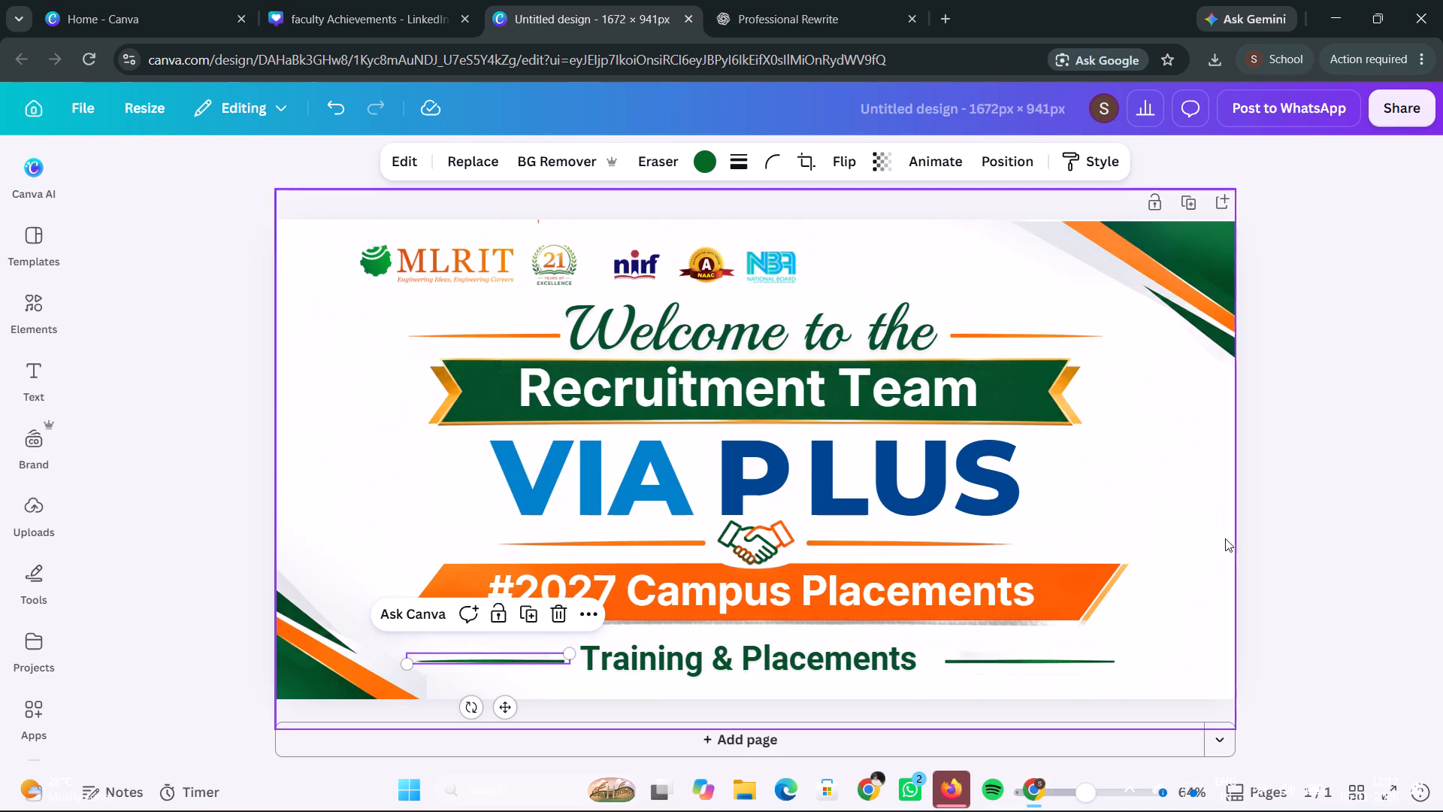
click(1314, 524)
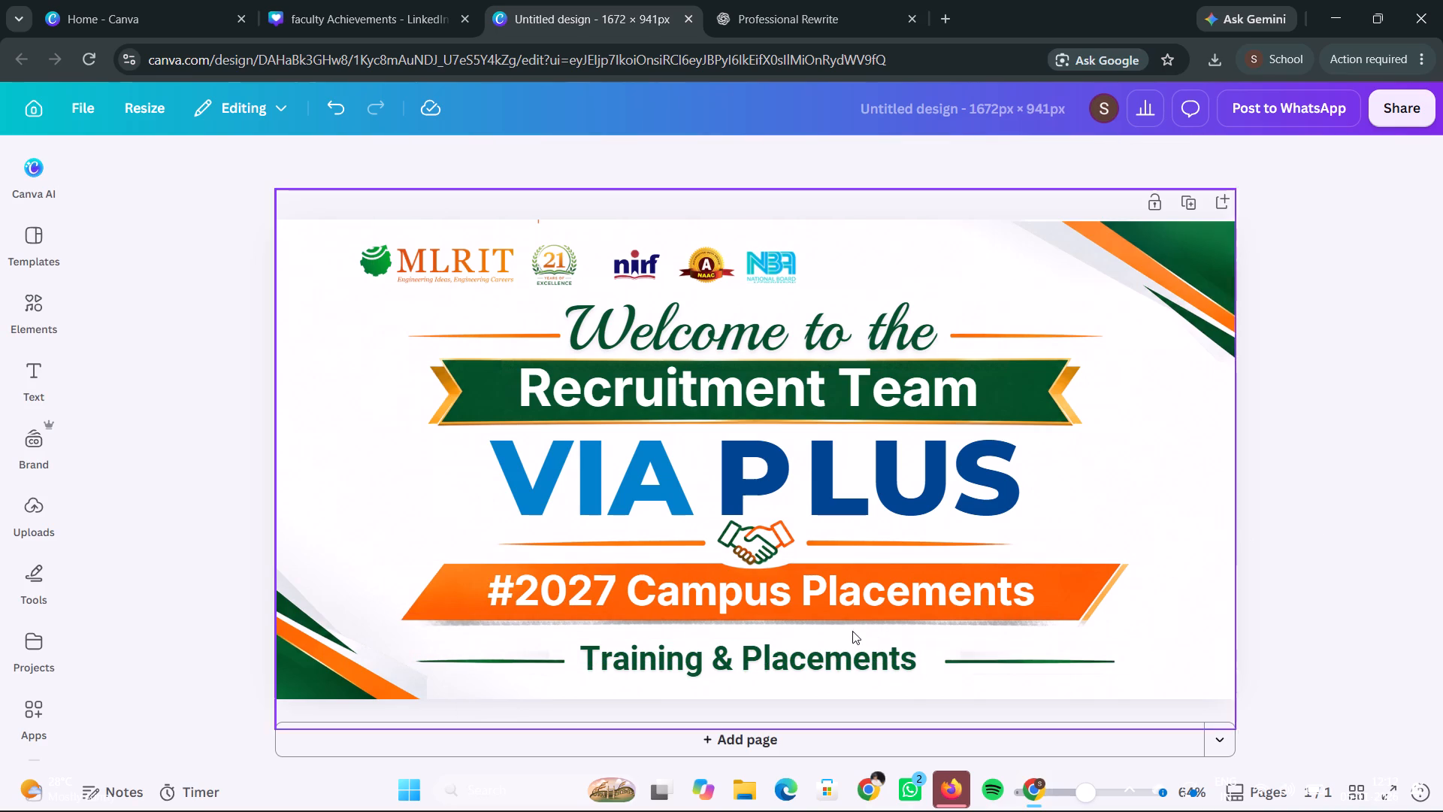
Lower the orange ribbon and its #2027 Campus Placements text together, to just above the Training & Placements line.
drag(861, 623, 861, 632)
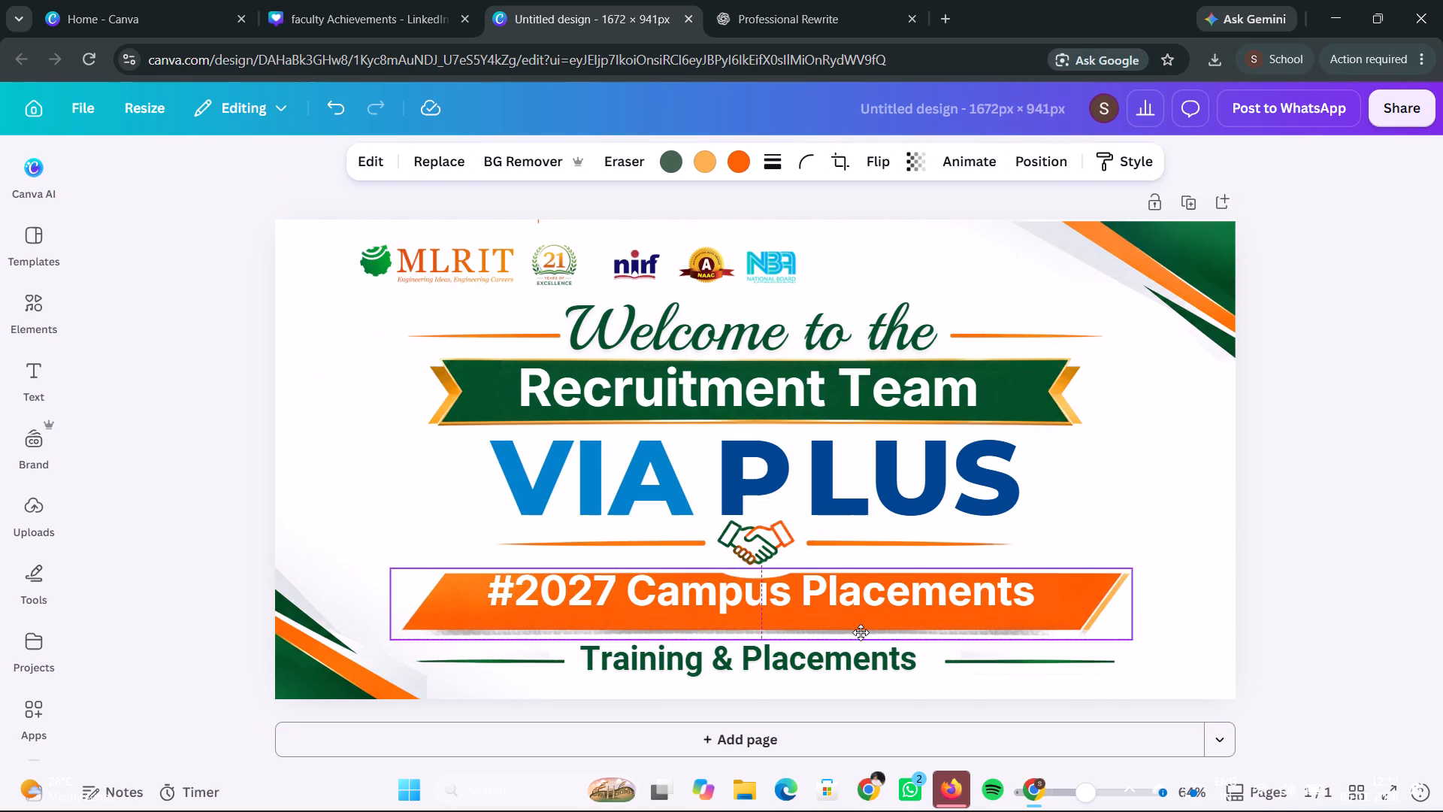
drag(861, 632, 861, 634)
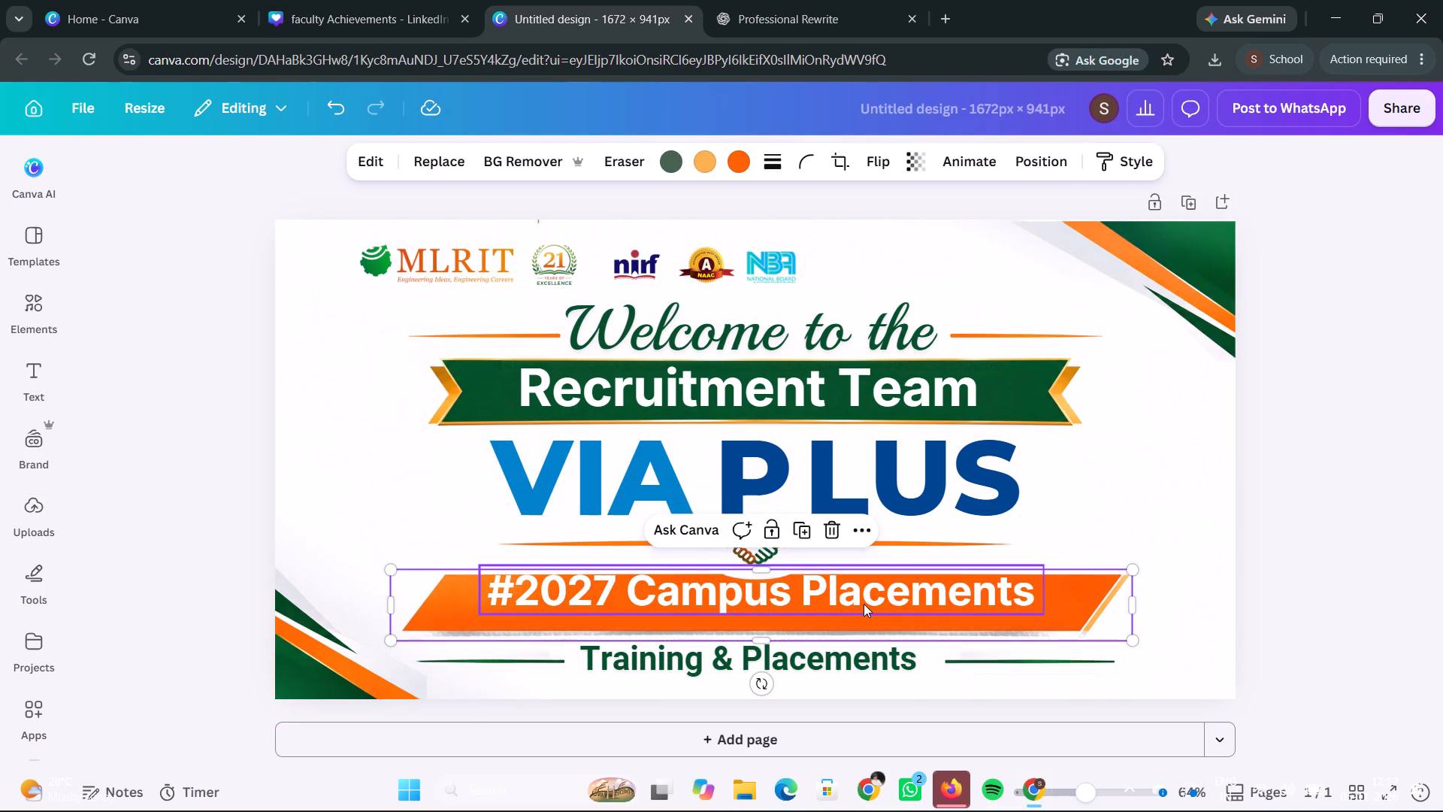
click(864, 604)
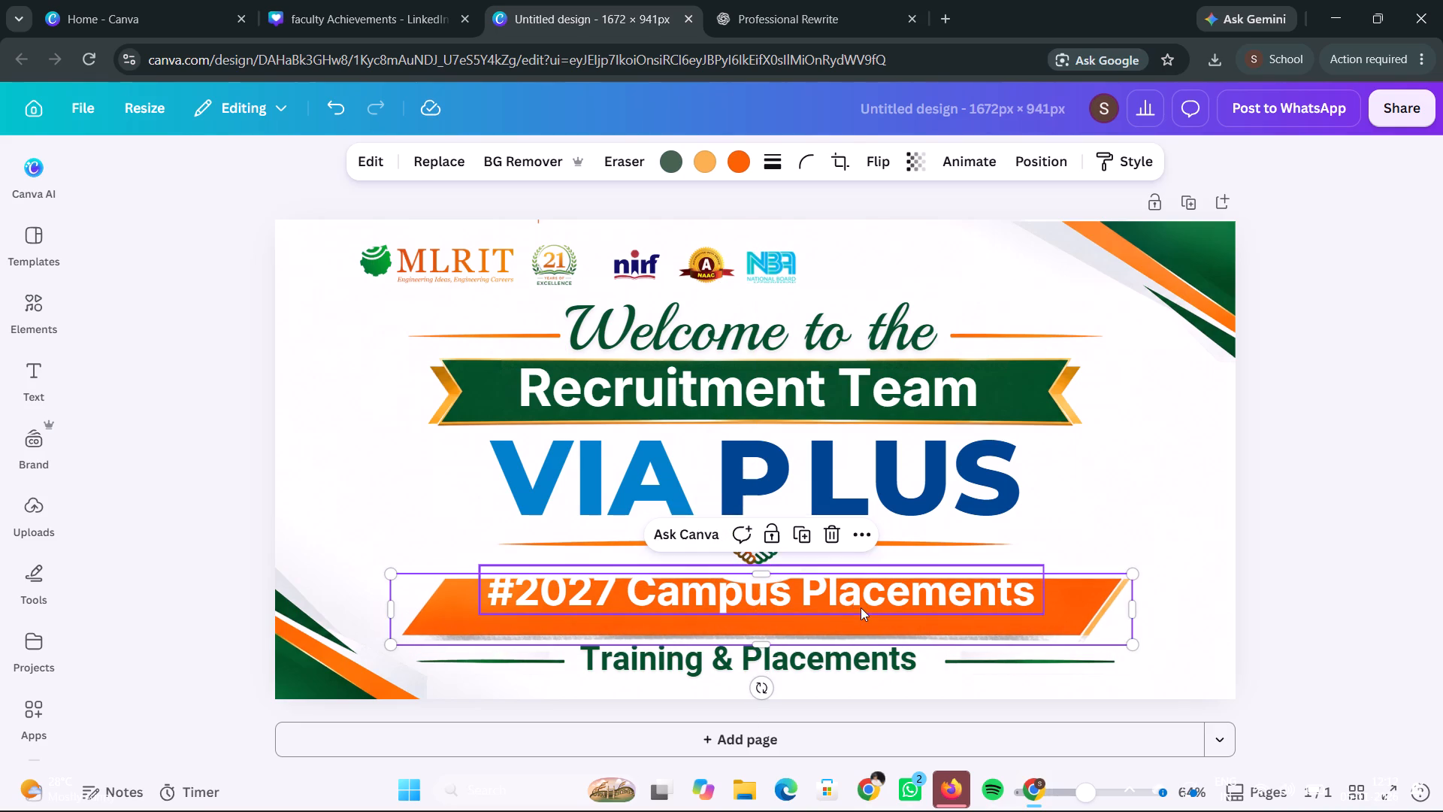
click(839, 601)
drag(839, 601, 839, 607)
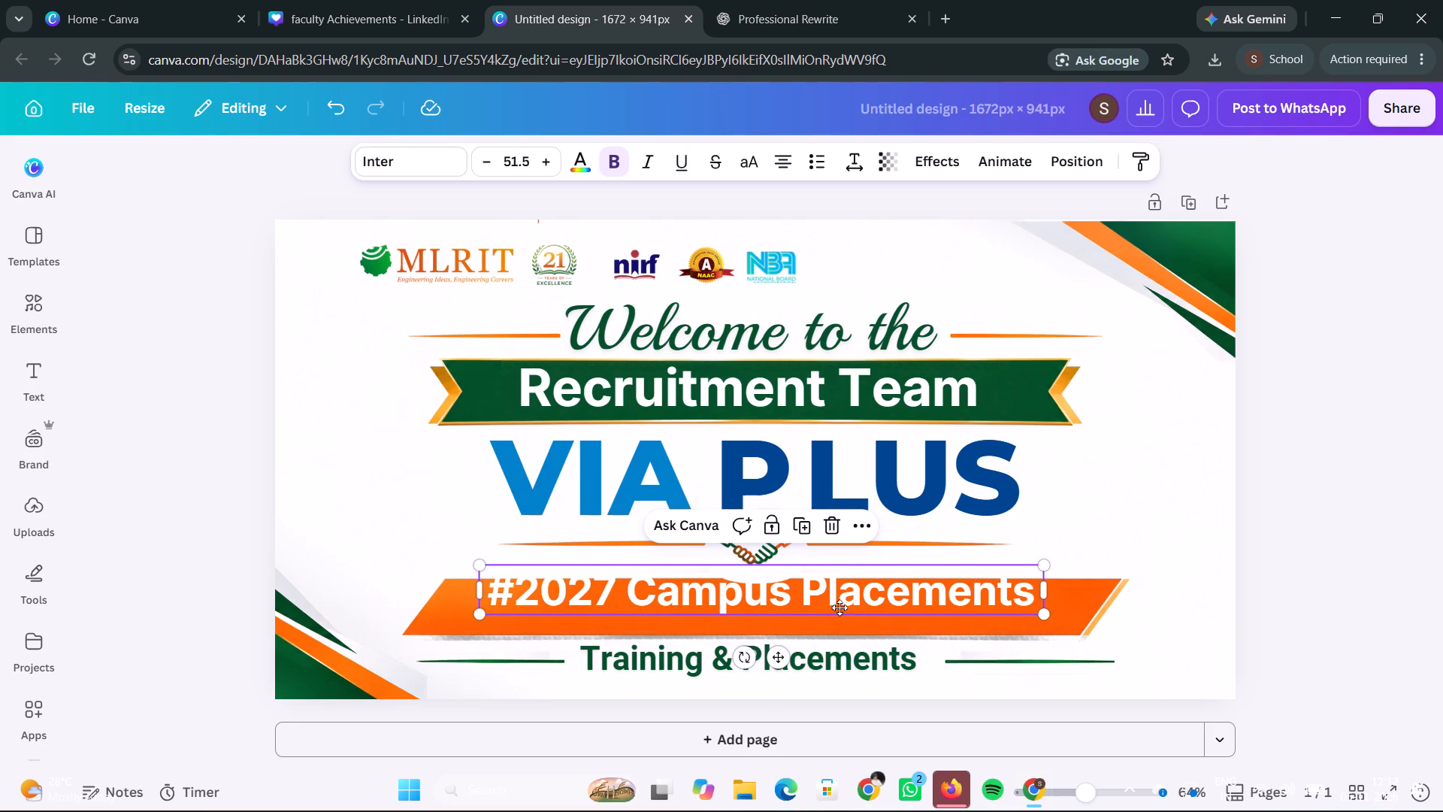
drag(839, 607, 839, 618)
click(1333, 509)
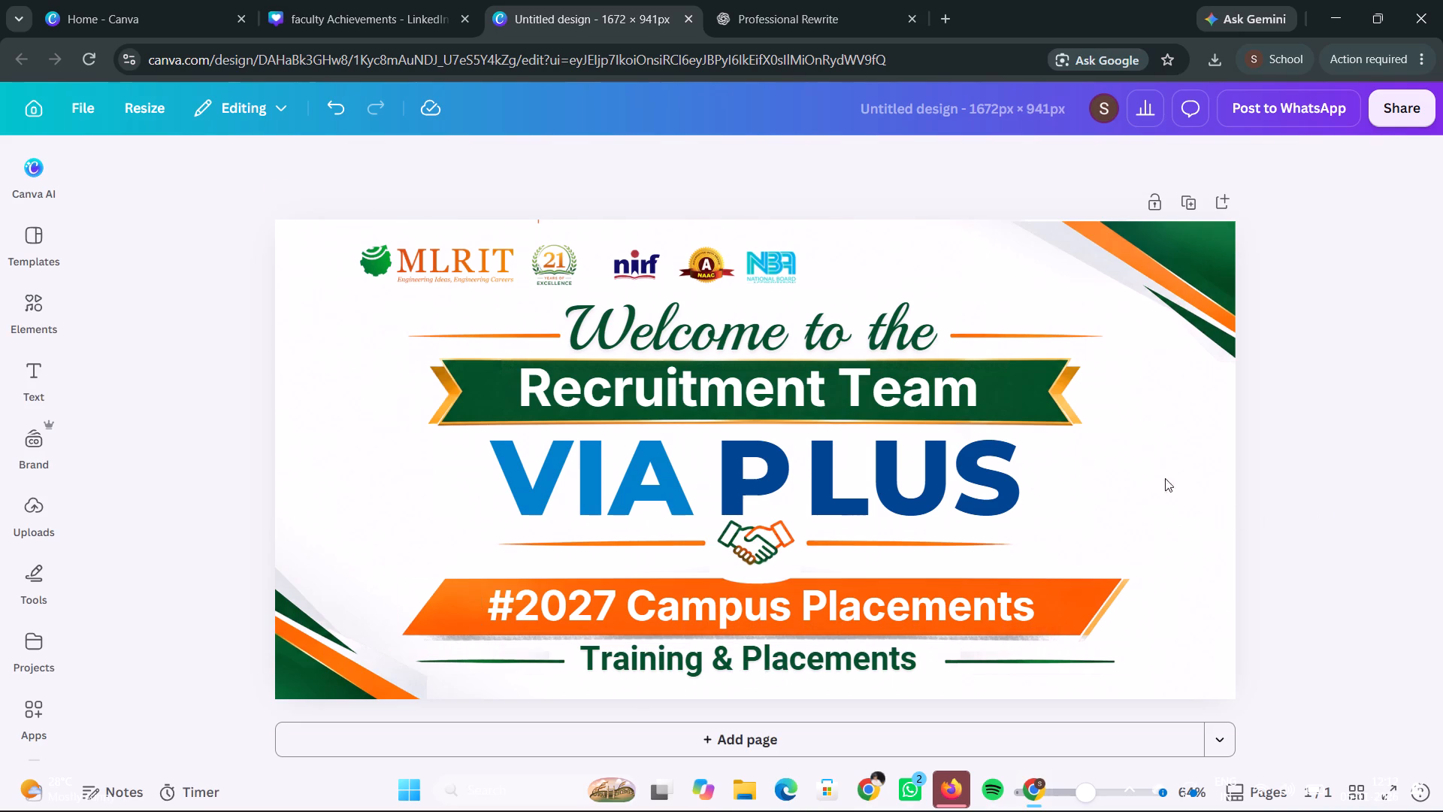
Move the handshake icon slightly down to sit just above the orange ribbon, centred horizontally on the page.
drag(755, 541, 755, 550)
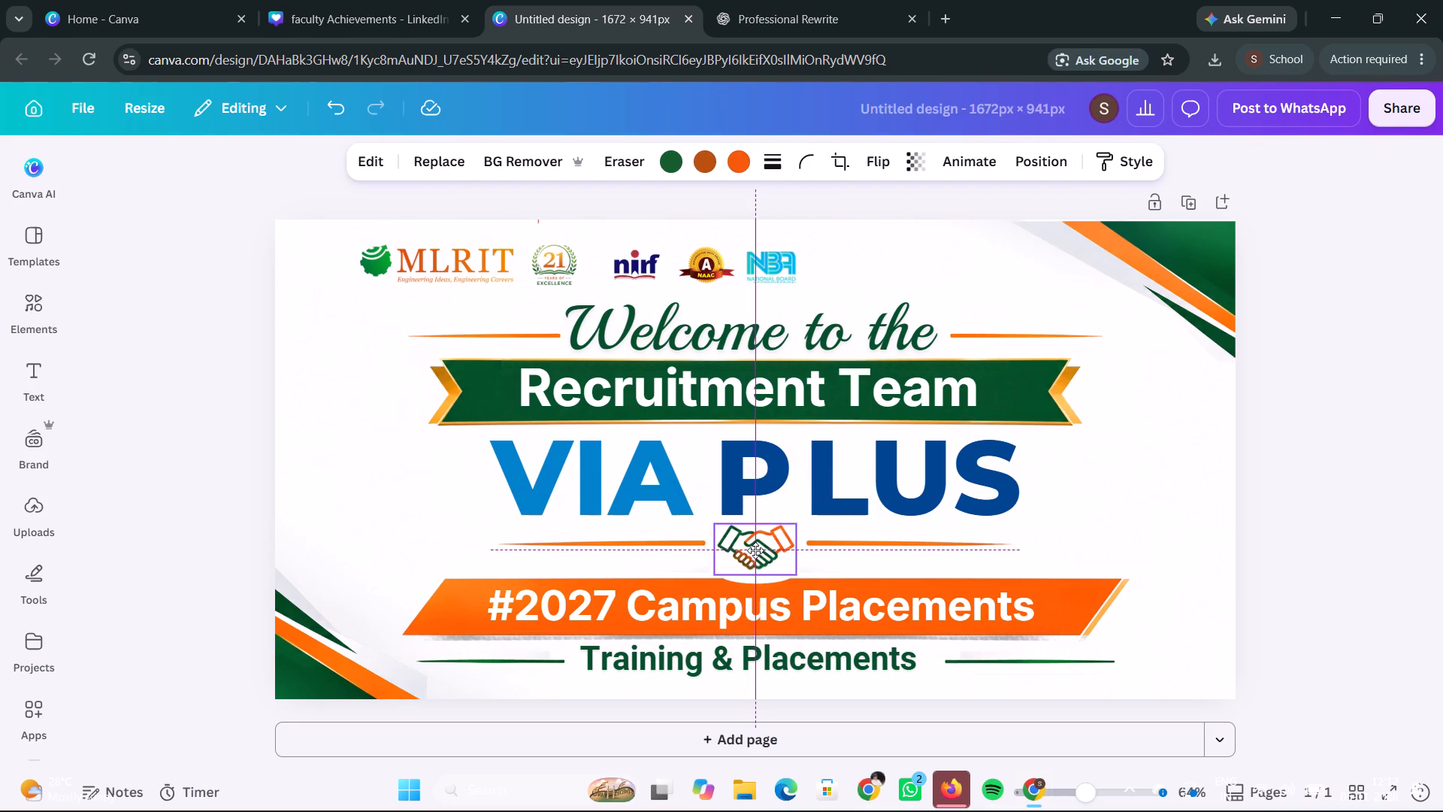
drag(755, 550, 755, 554)
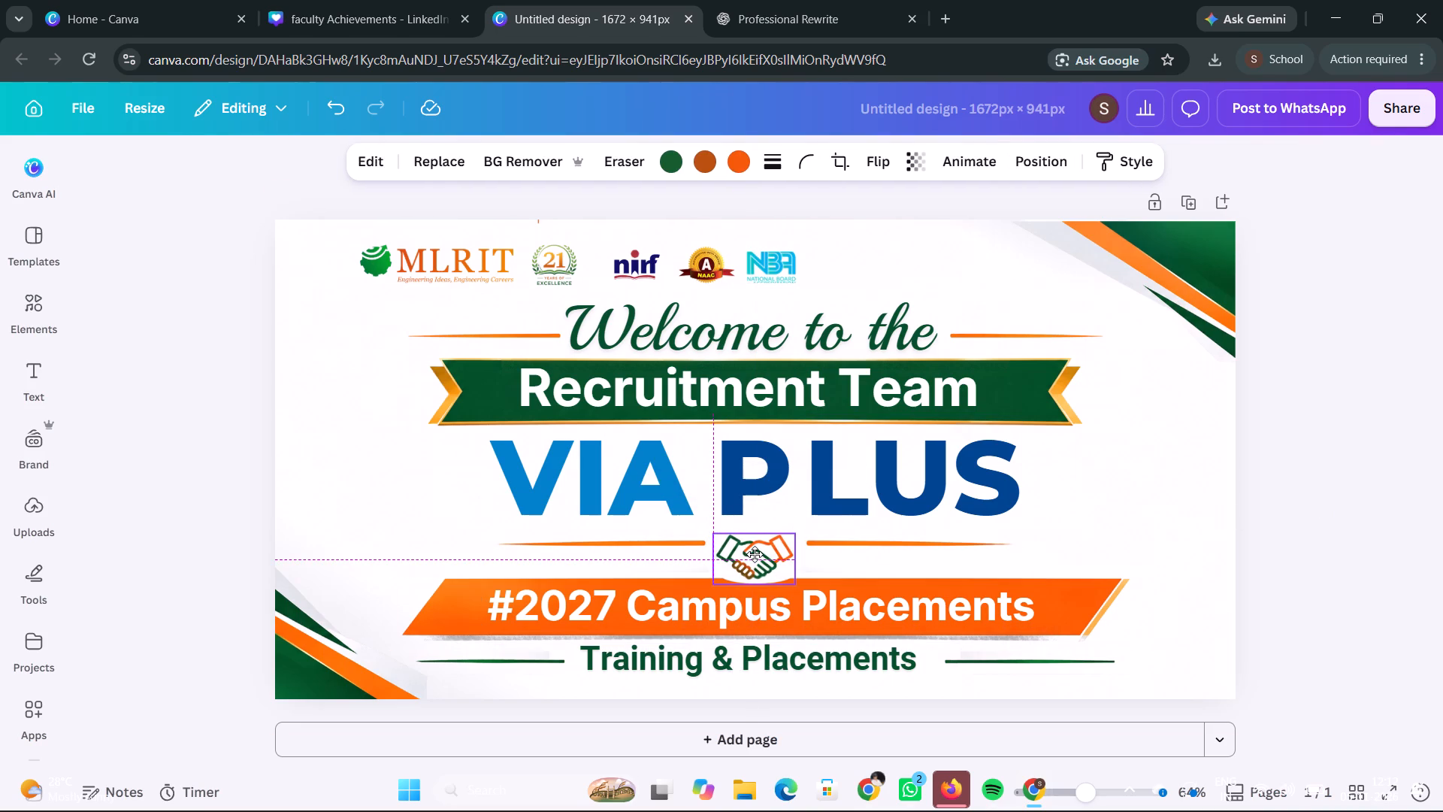
drag(755, 554, 755, 554)
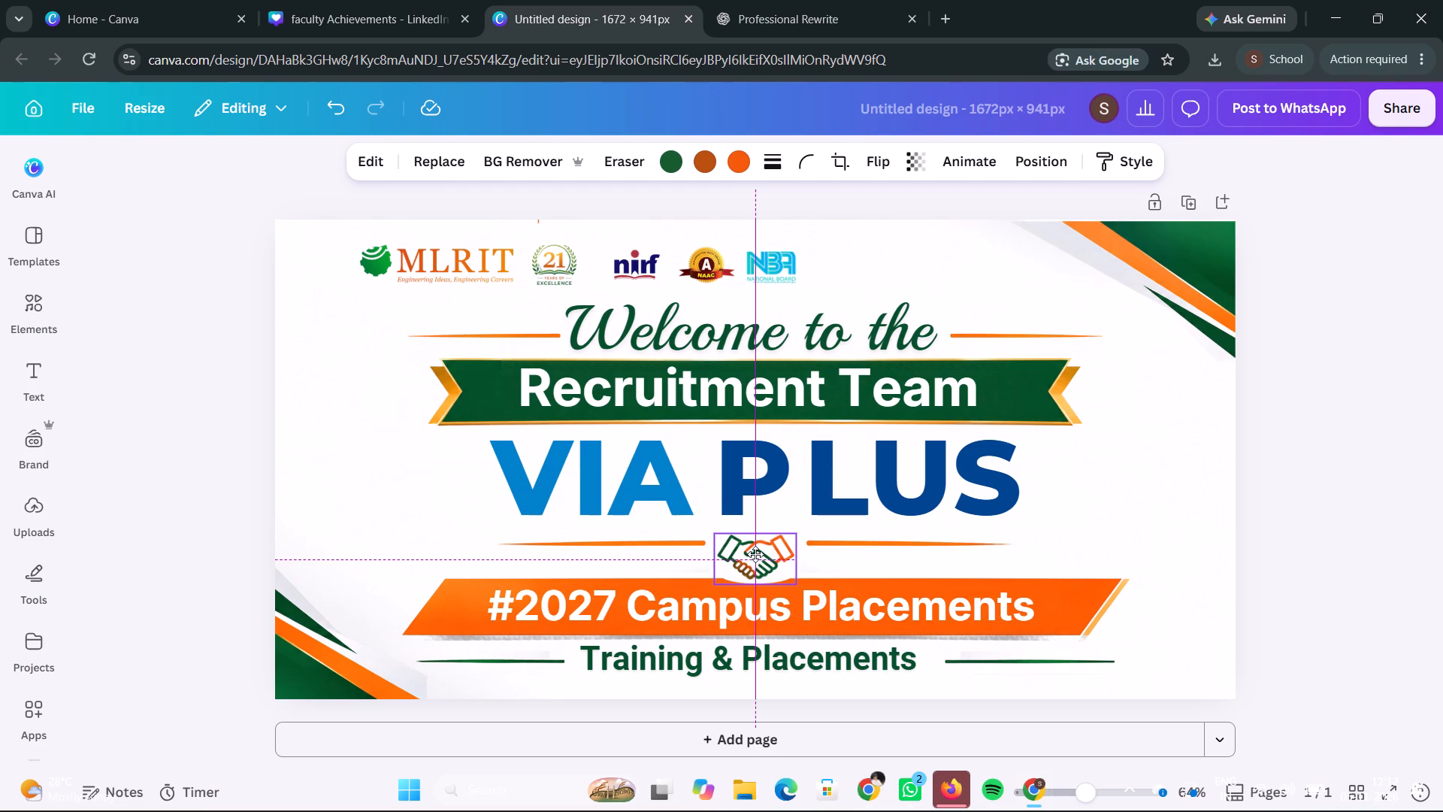
drag(755, 554, 755, 553)
click(1349, 422)
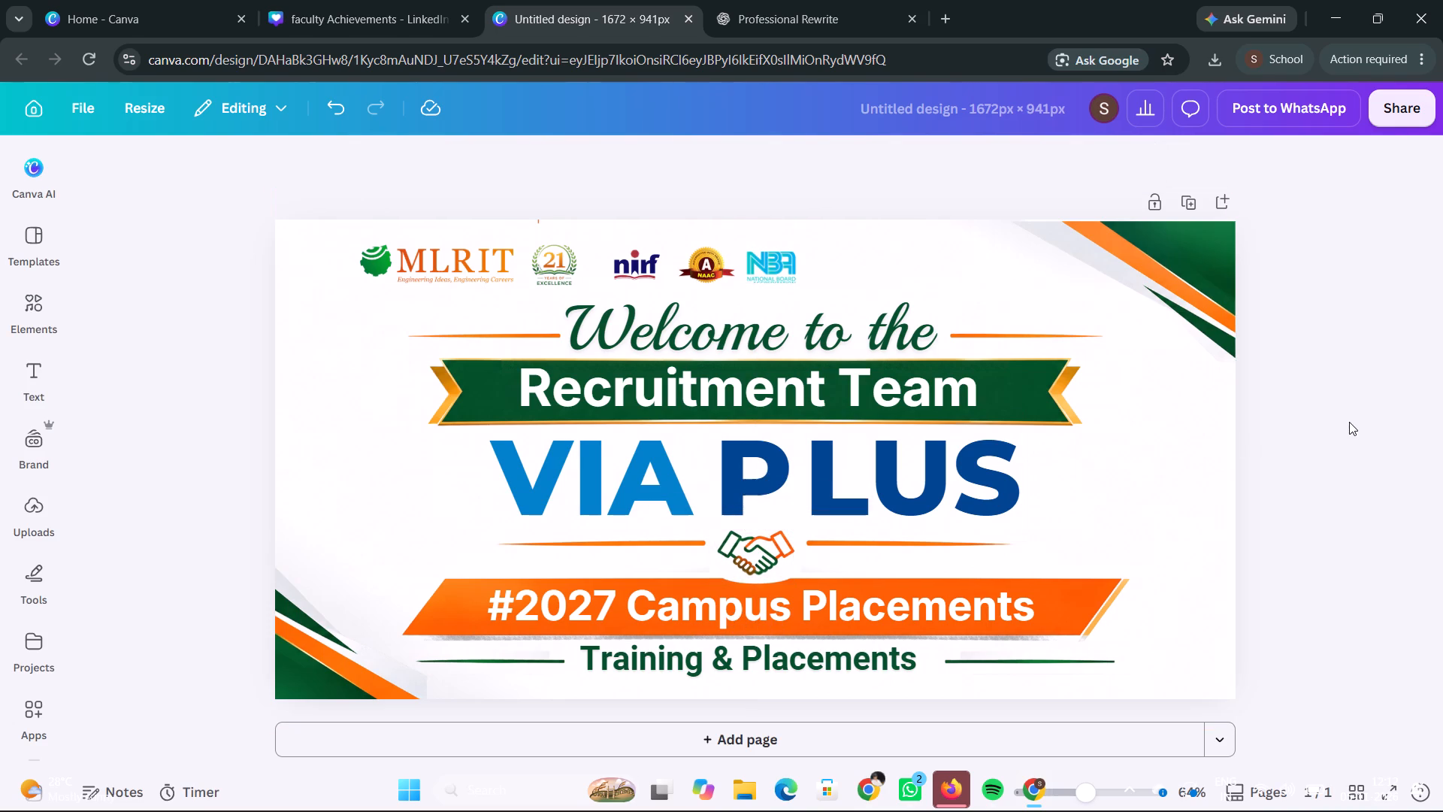
Enlarge the MLRIT logo slightly and move it outward to the banner's top-left page corner.
click(435, 273)
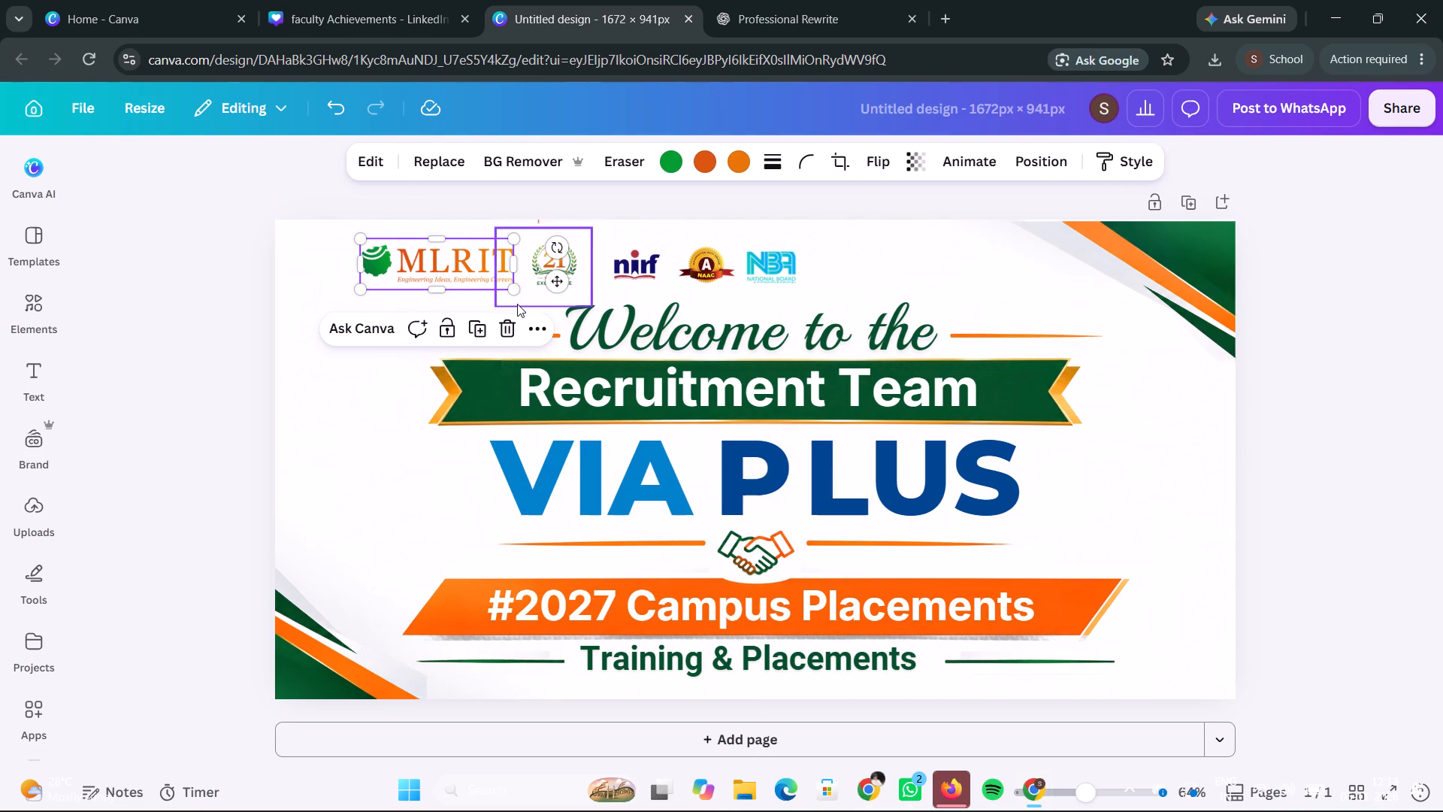
drag(515, 288, 525, 296)
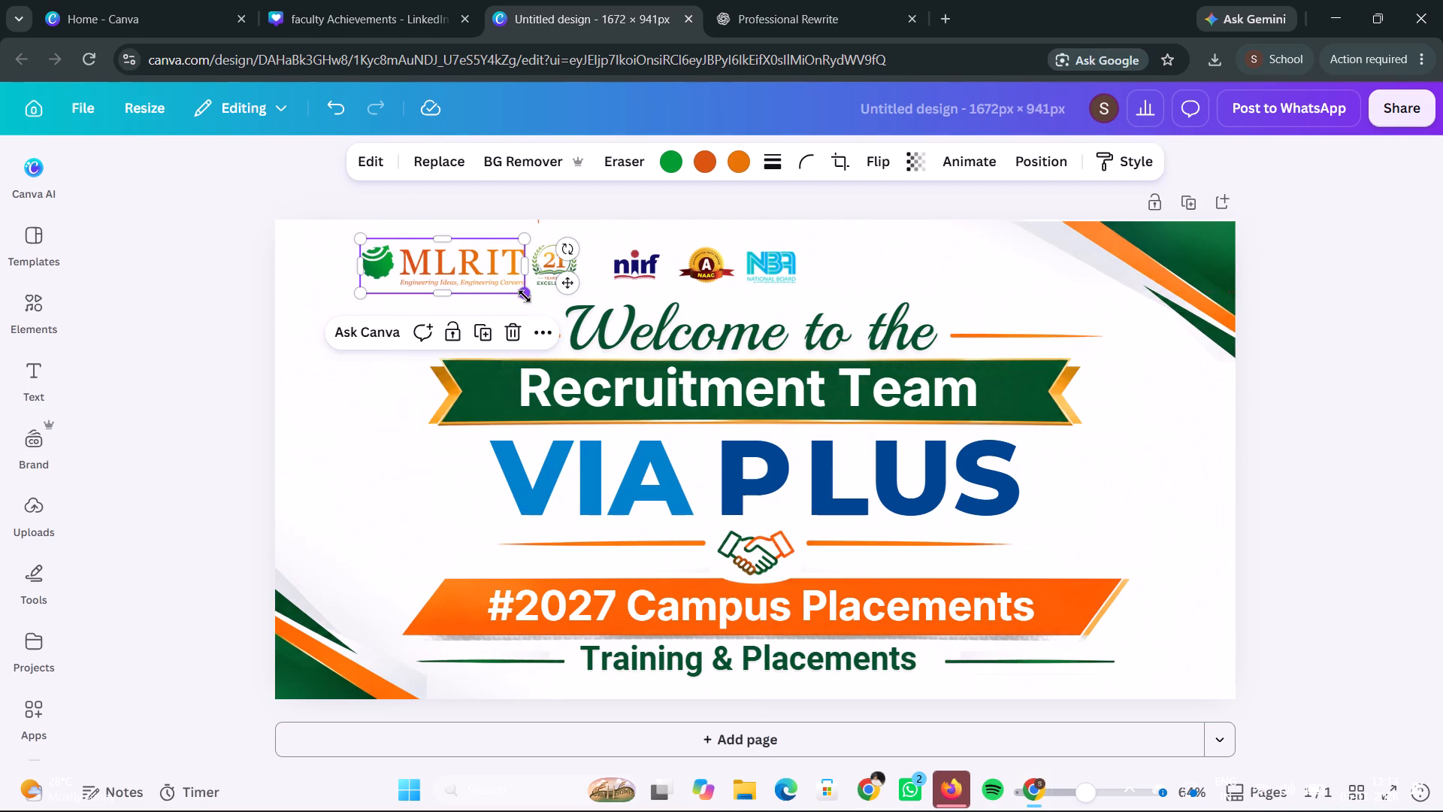
drag(479, 262, 433, 258)
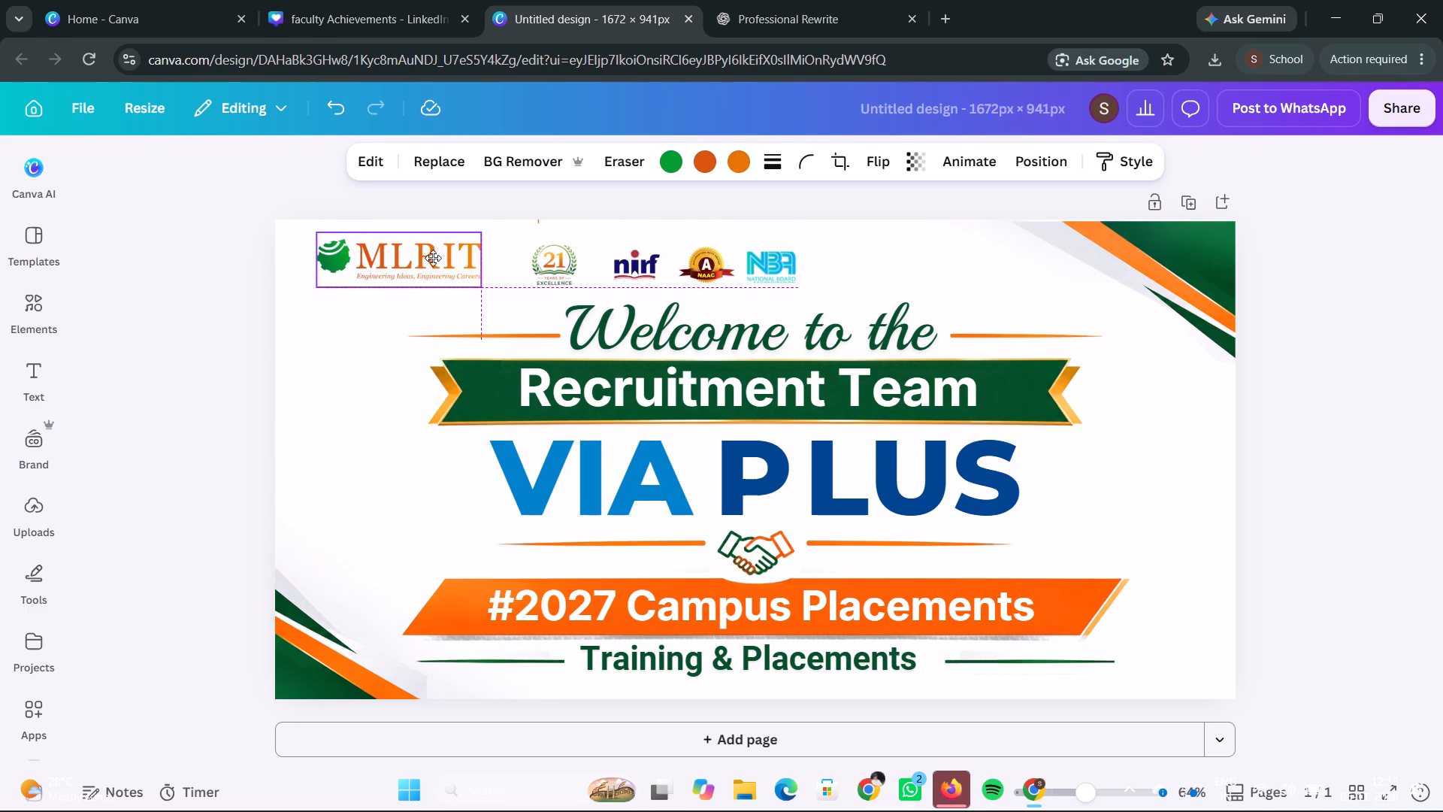
drag(433, 258, 410, 259)
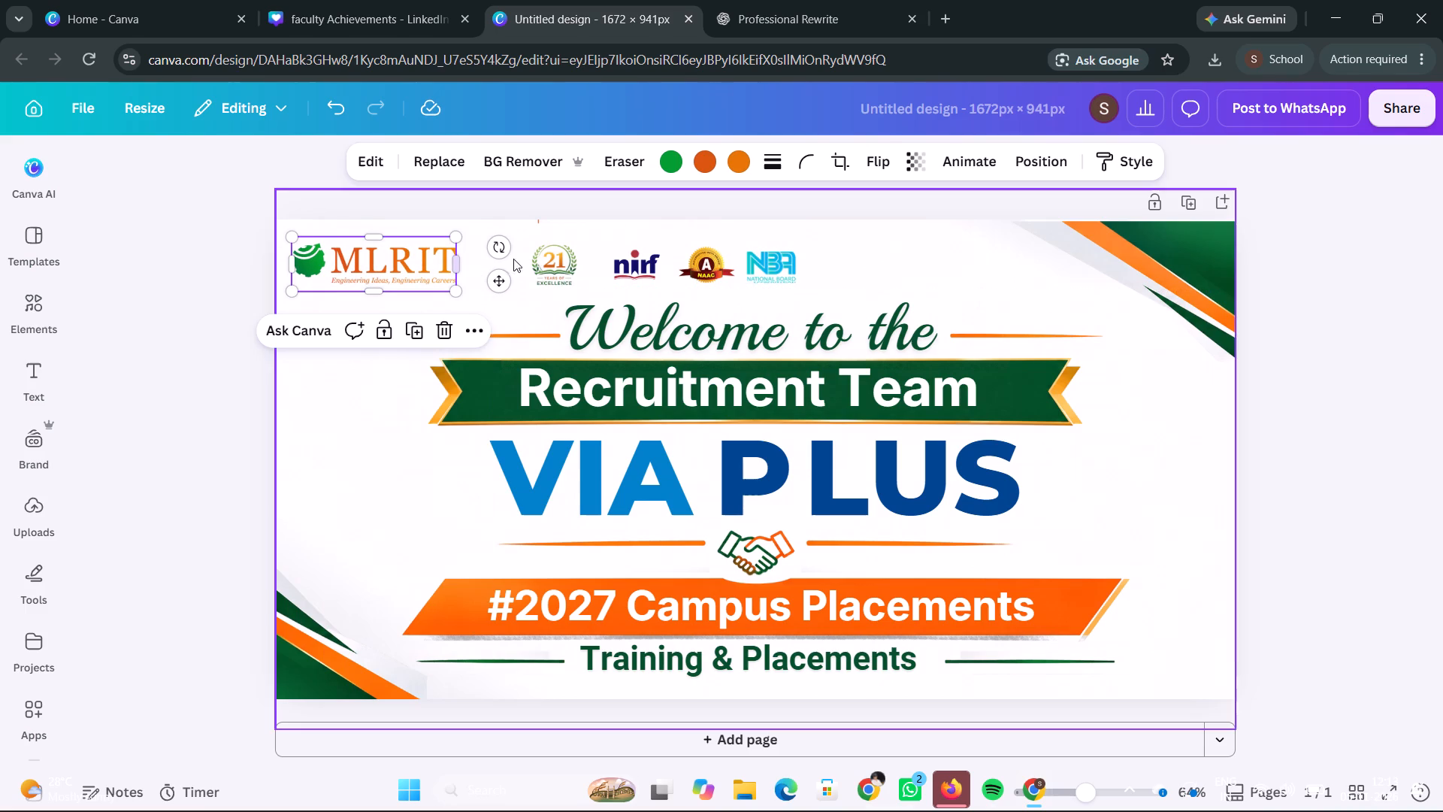
Enlarge the 21 Years of Excellence badge slightly and place it just beside the MLRIT logo.
click(536, 262)
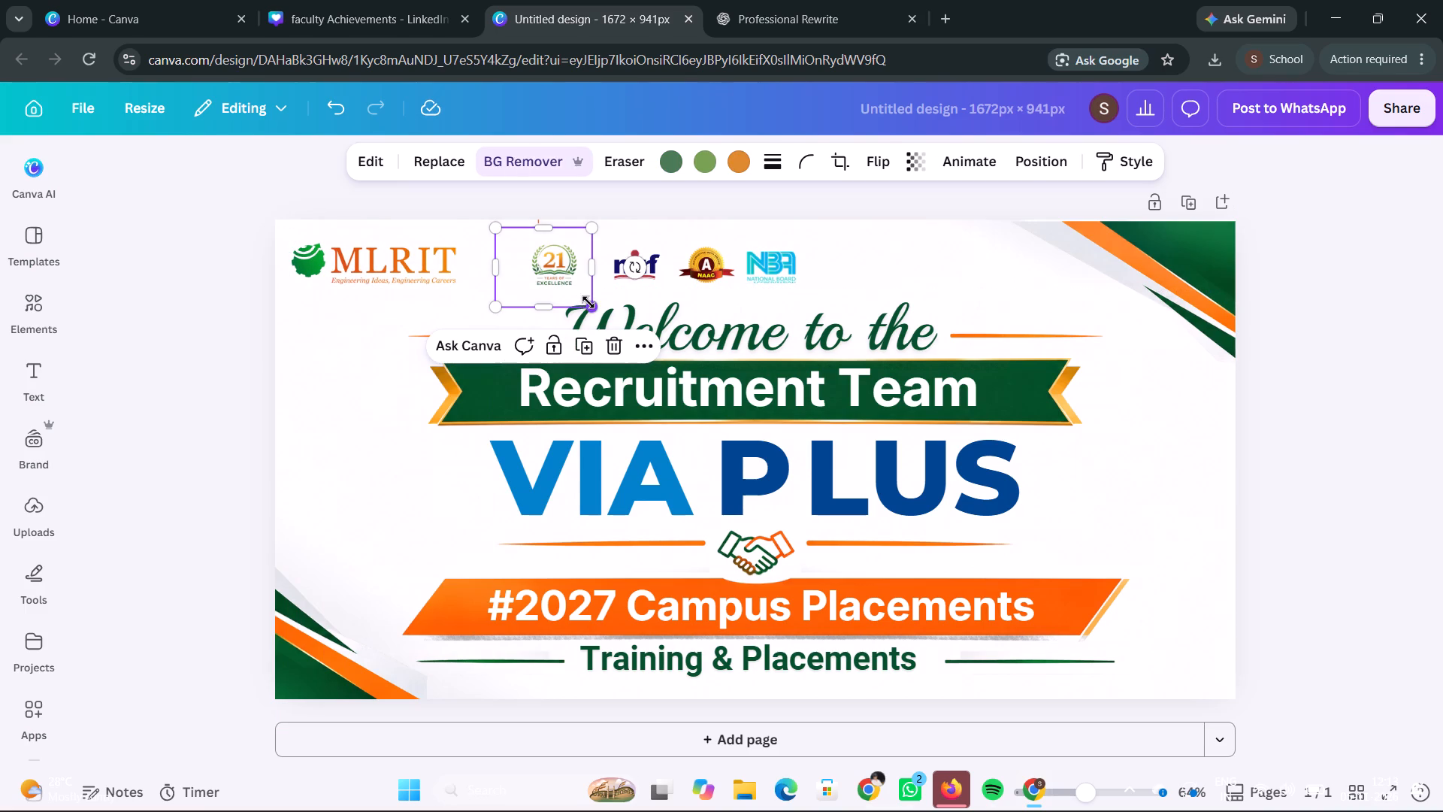
drag(596, 308, 603, 311)
drag(561, 262, 529, 261)
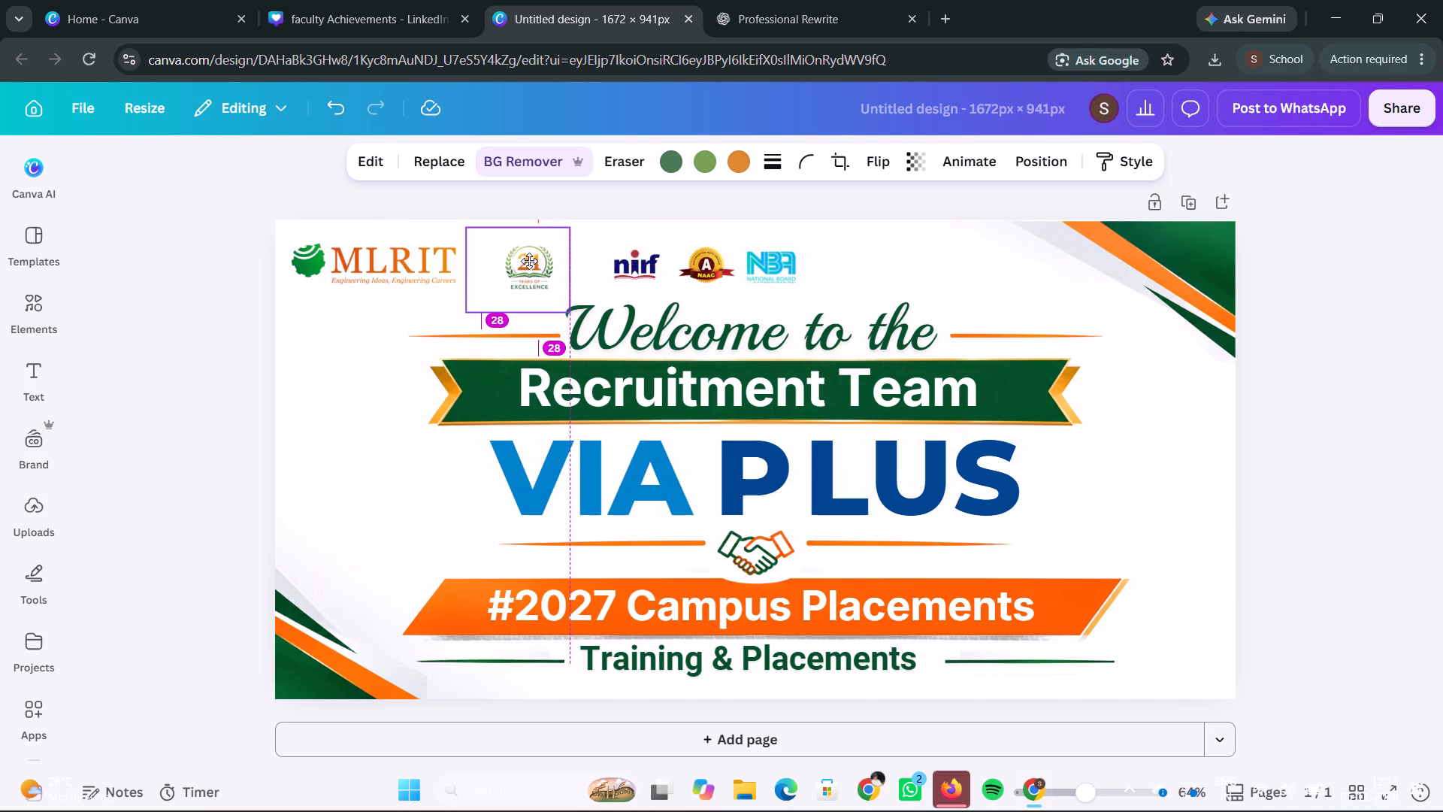
drag(529, 261, 528, 260)
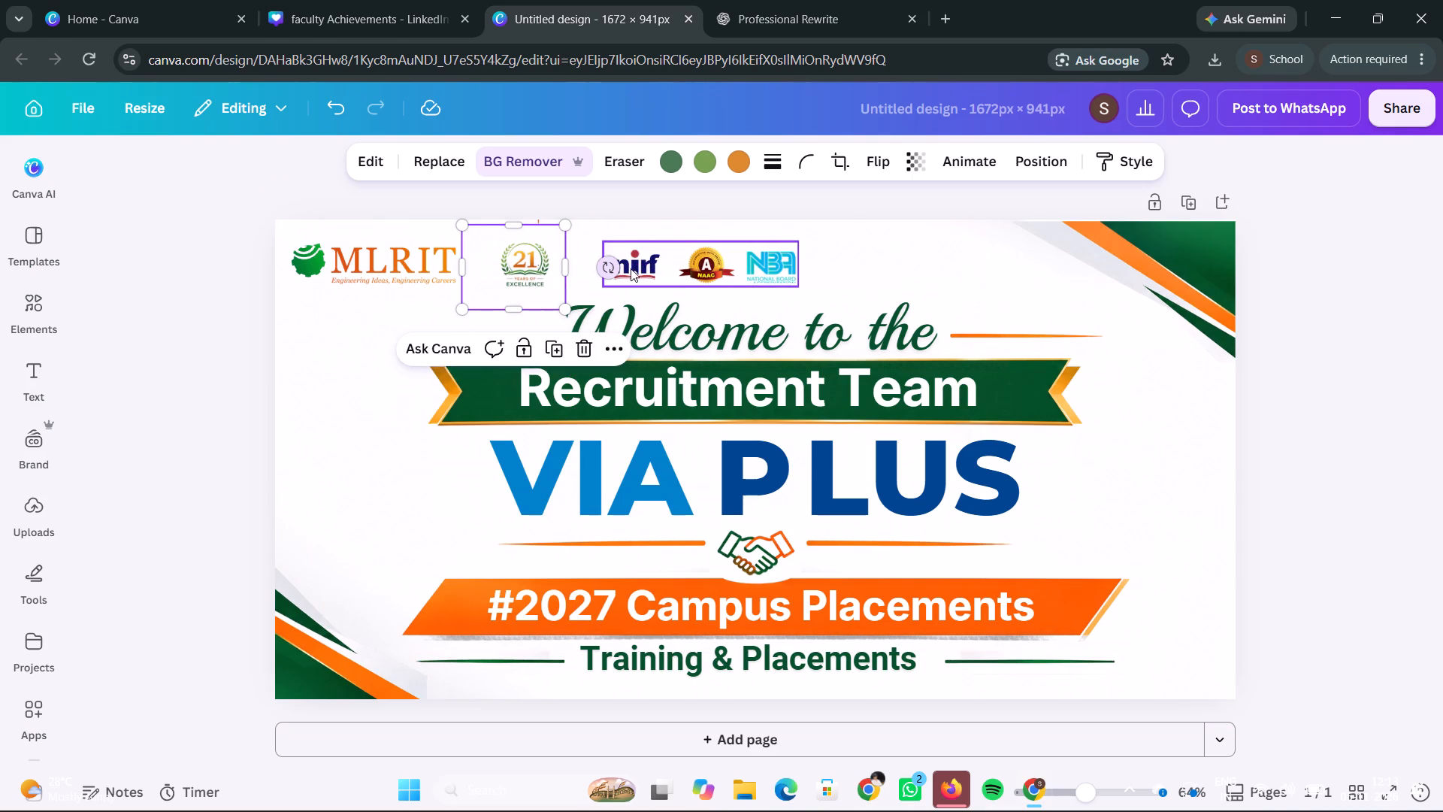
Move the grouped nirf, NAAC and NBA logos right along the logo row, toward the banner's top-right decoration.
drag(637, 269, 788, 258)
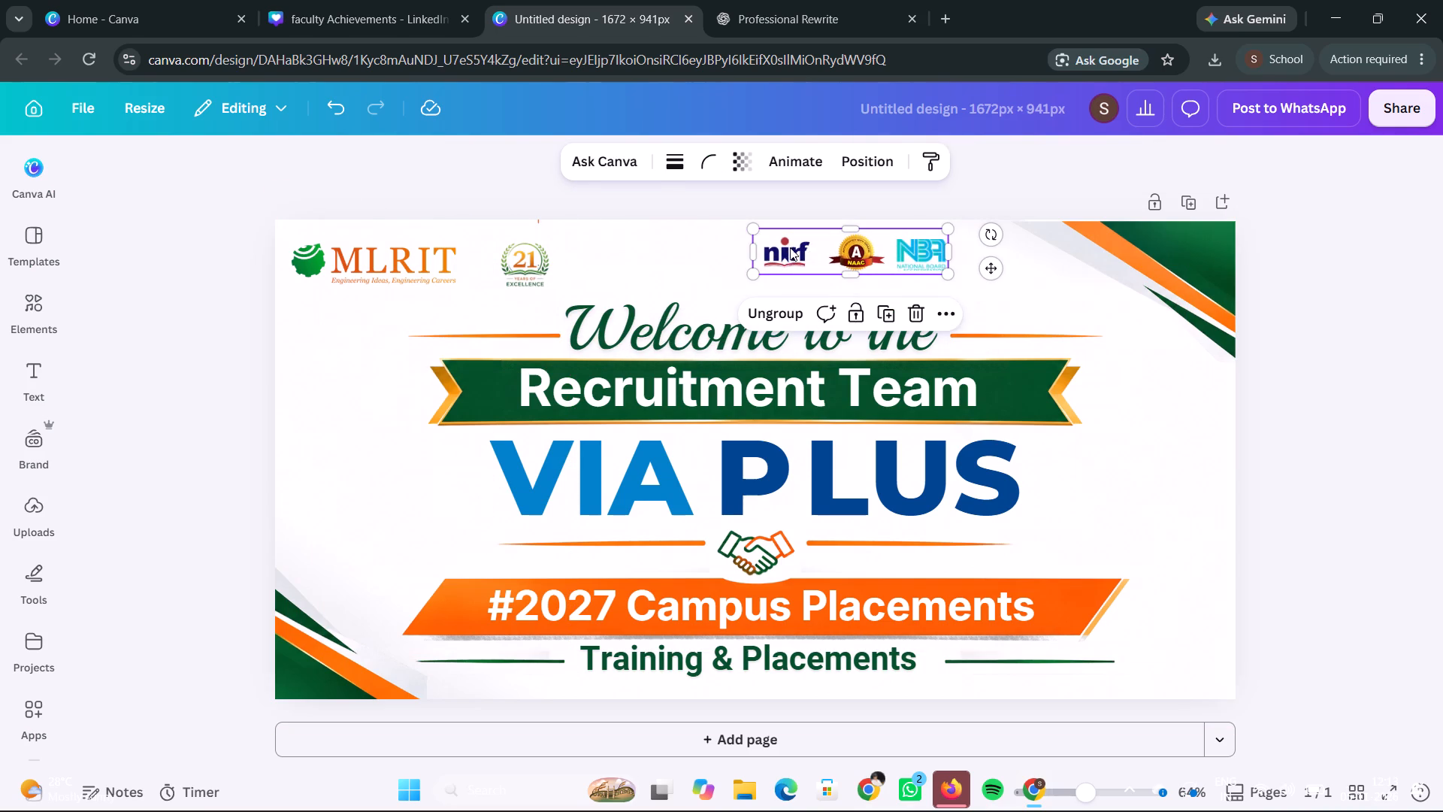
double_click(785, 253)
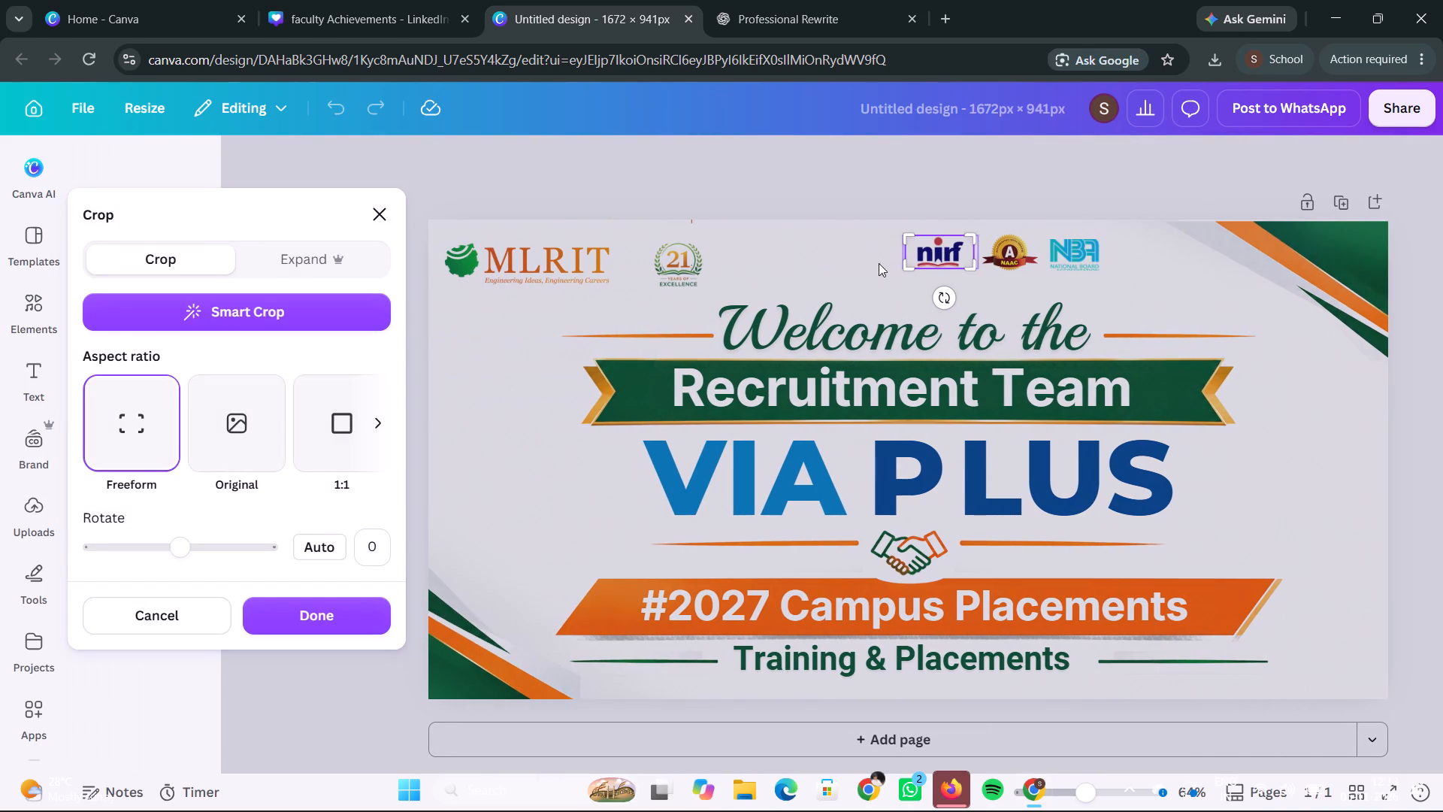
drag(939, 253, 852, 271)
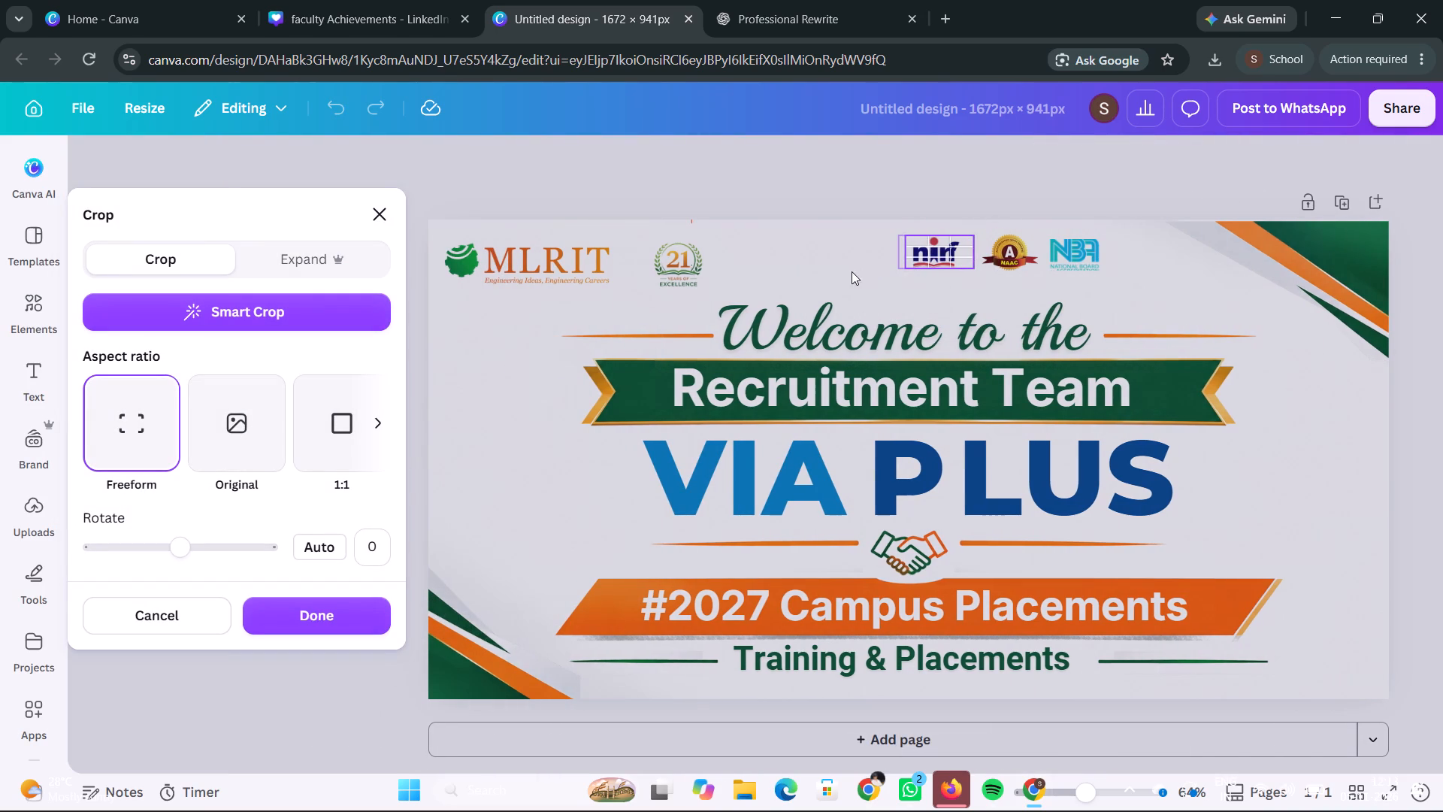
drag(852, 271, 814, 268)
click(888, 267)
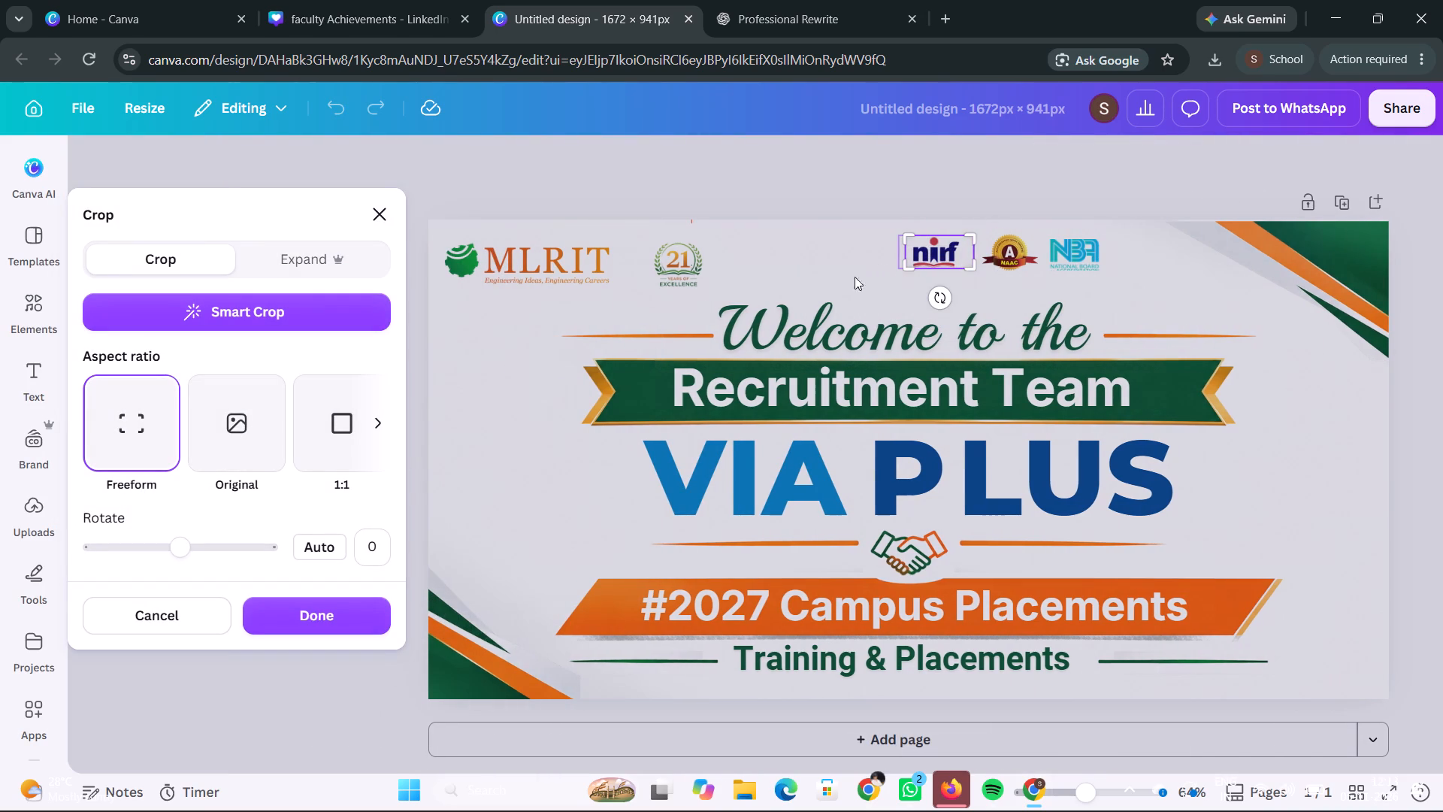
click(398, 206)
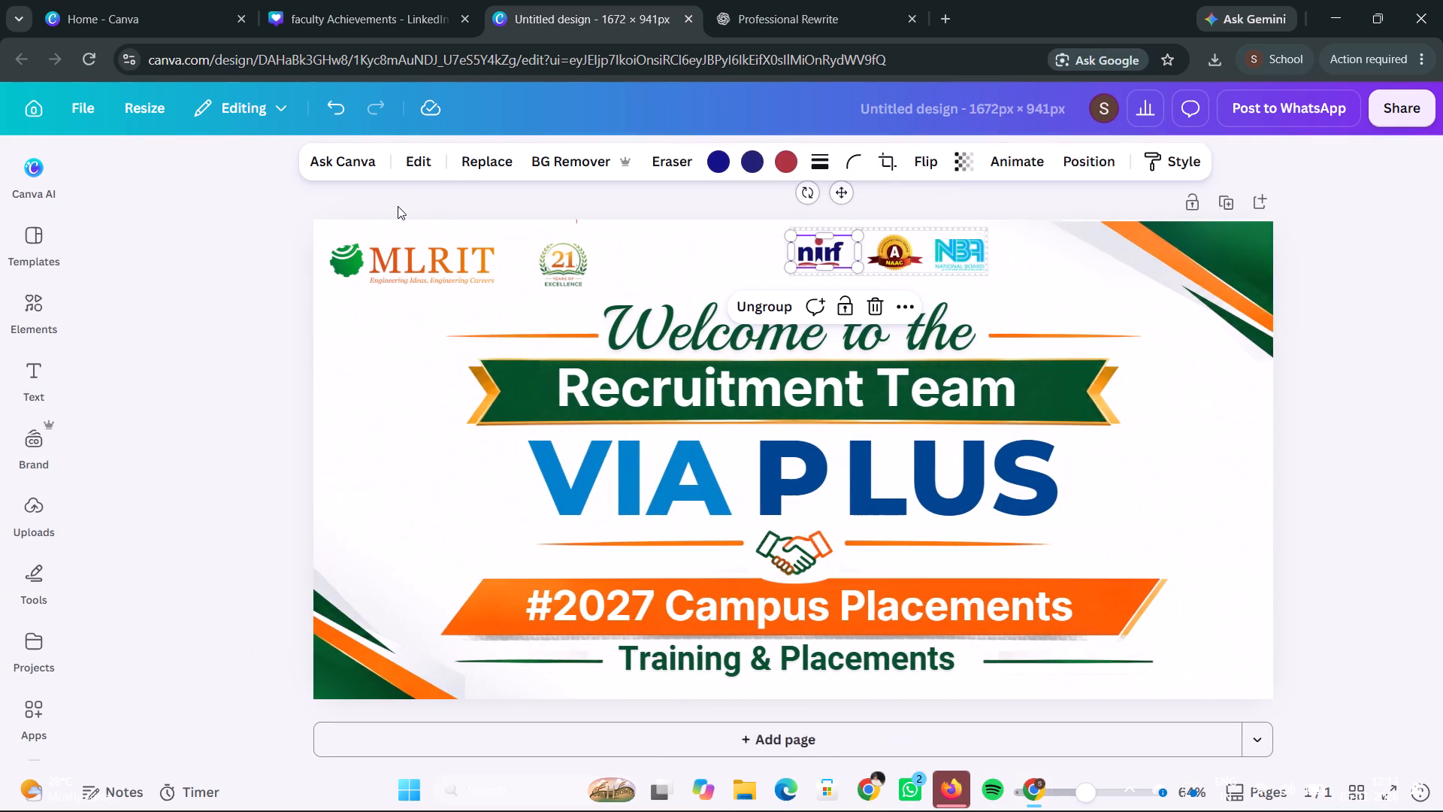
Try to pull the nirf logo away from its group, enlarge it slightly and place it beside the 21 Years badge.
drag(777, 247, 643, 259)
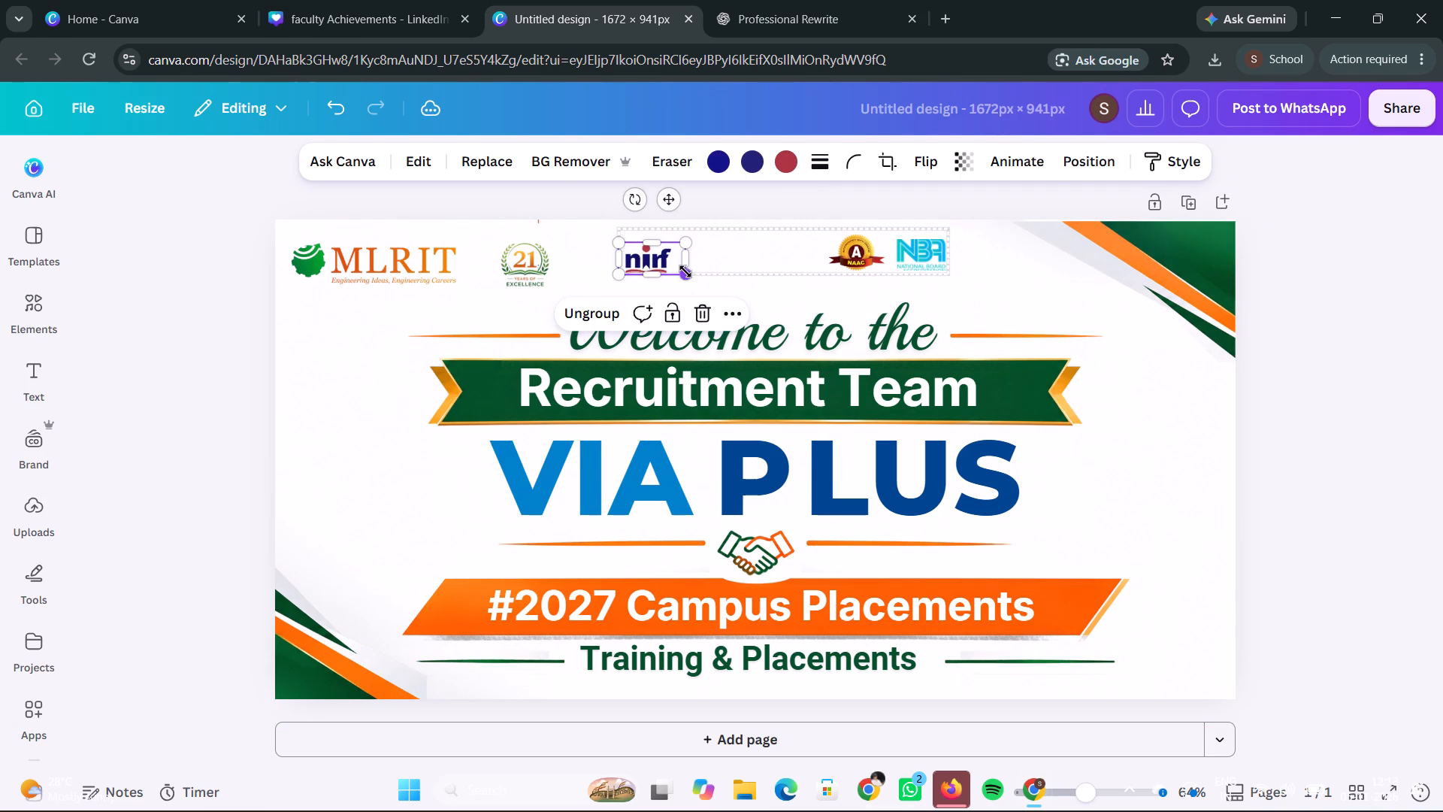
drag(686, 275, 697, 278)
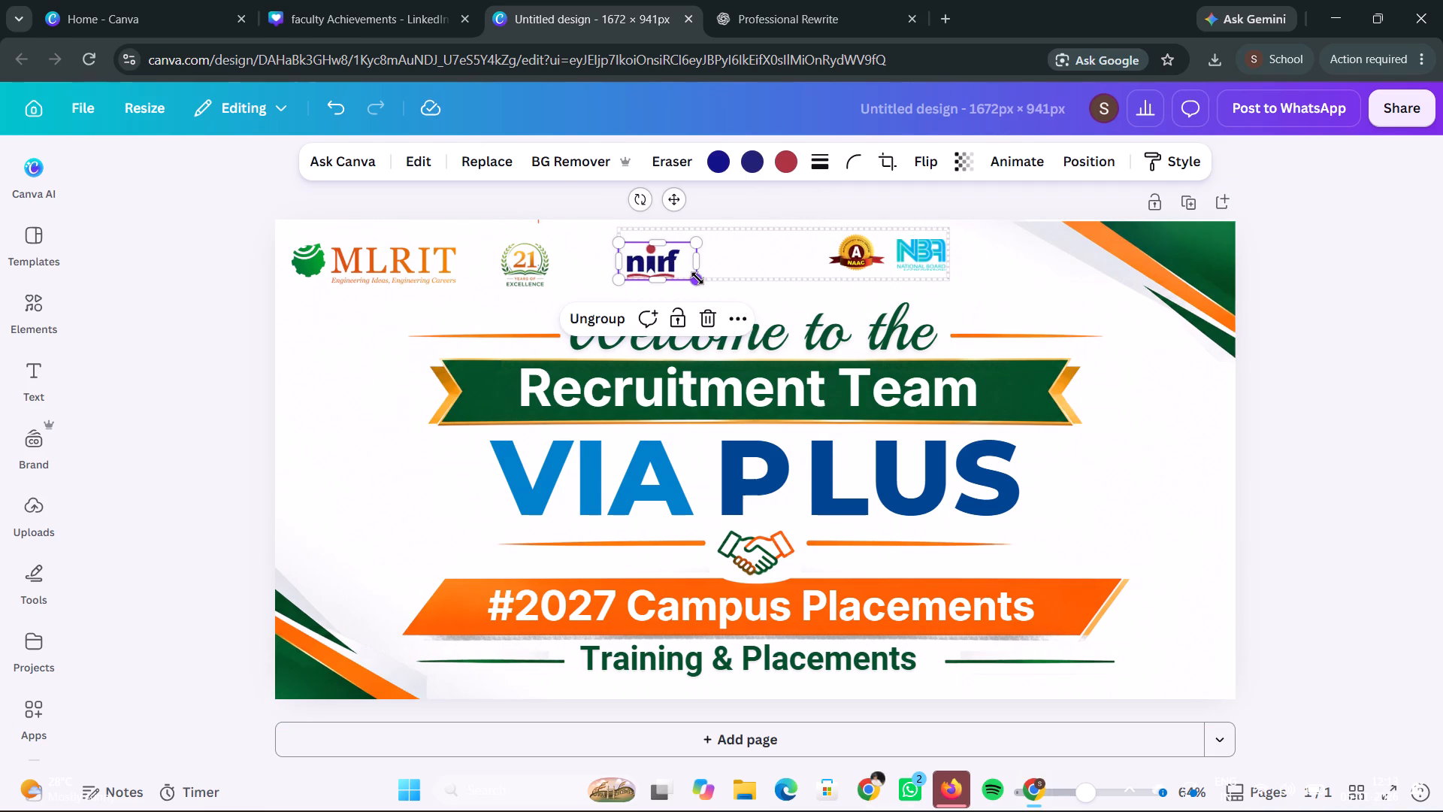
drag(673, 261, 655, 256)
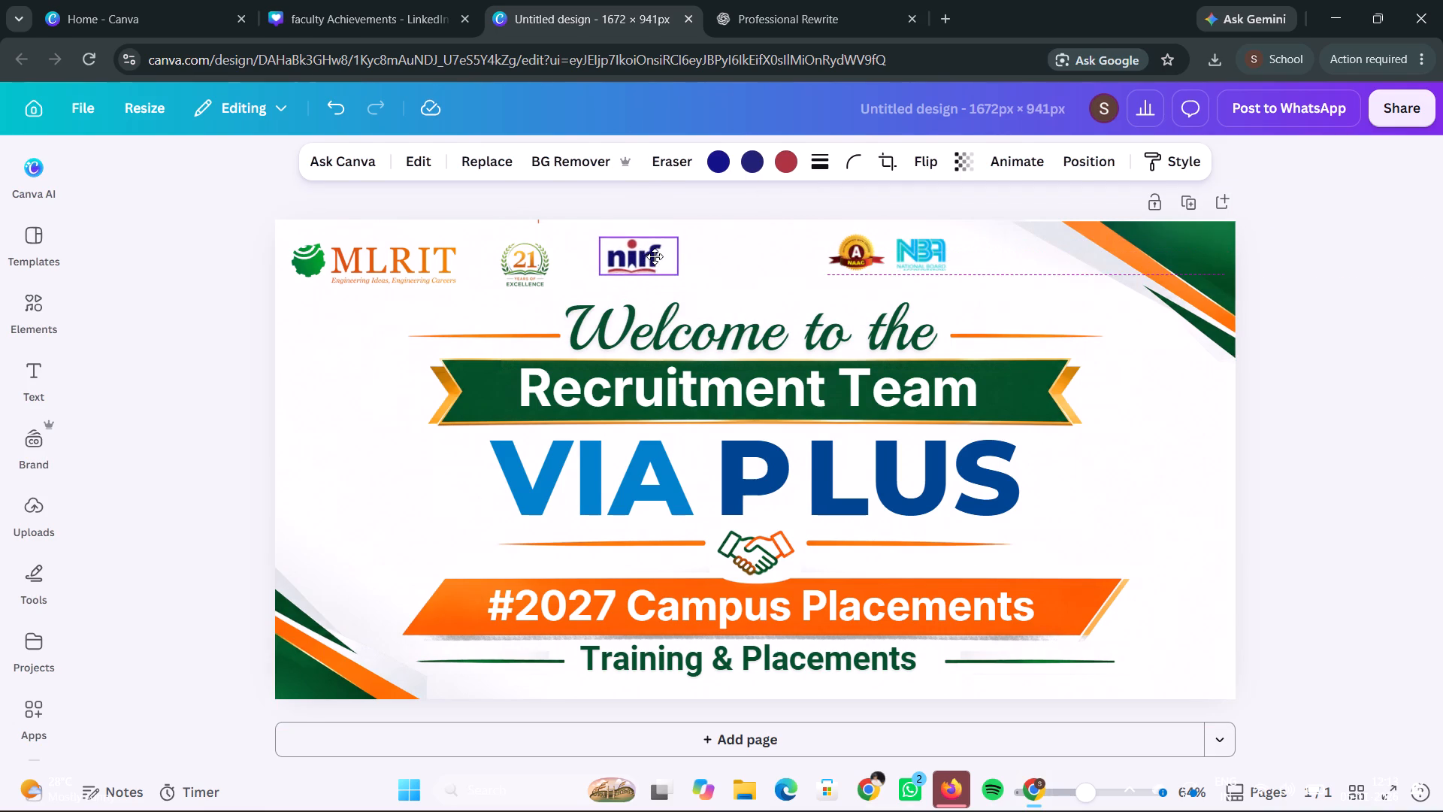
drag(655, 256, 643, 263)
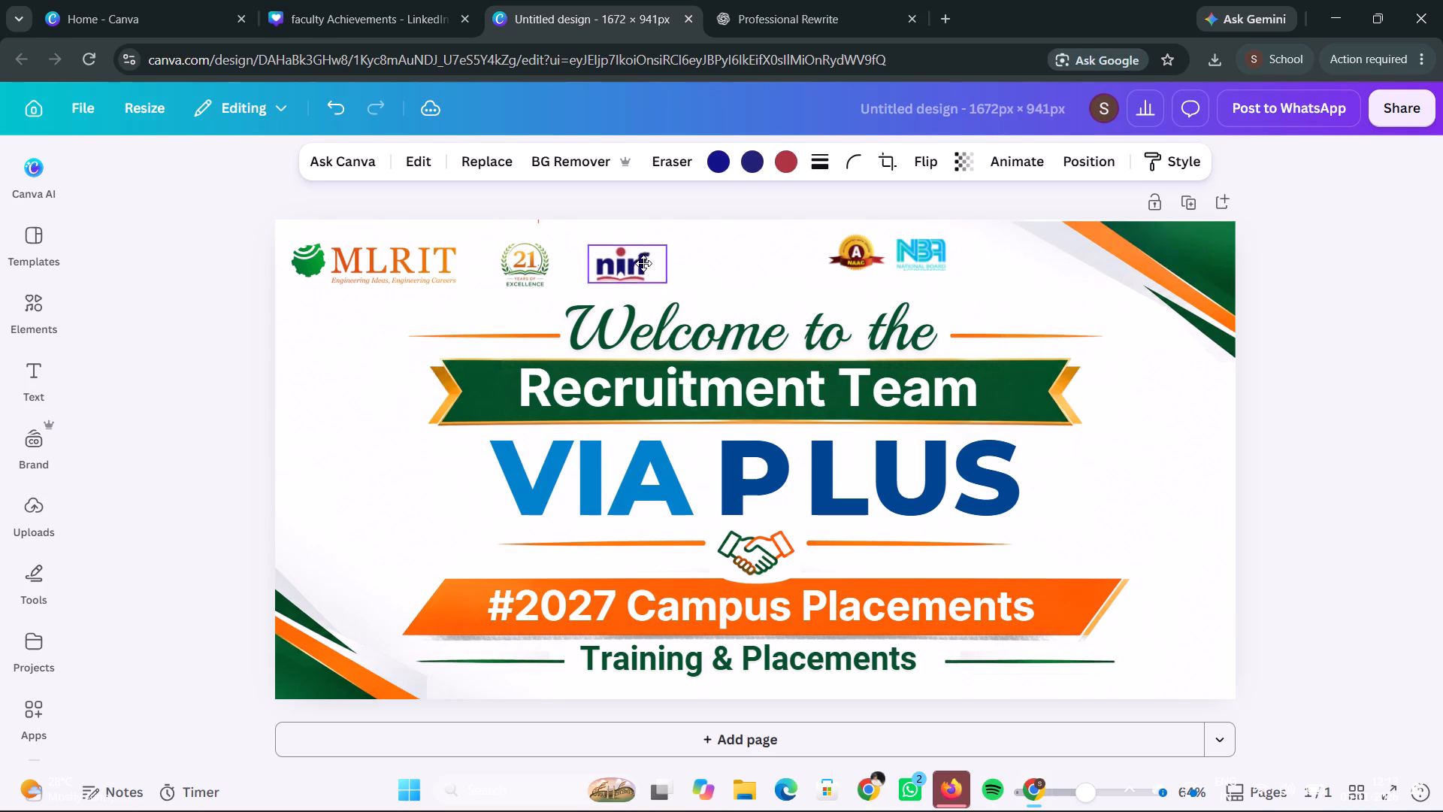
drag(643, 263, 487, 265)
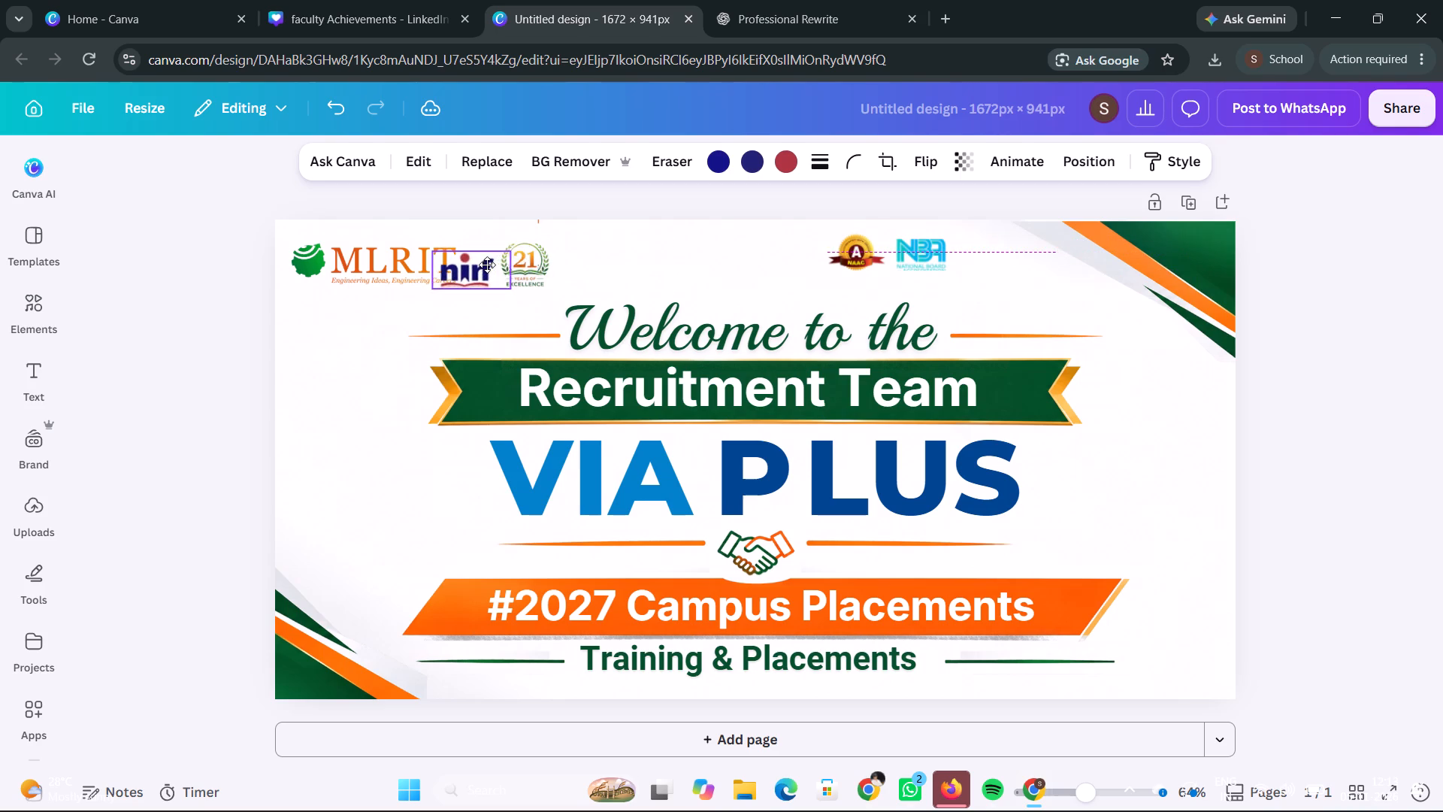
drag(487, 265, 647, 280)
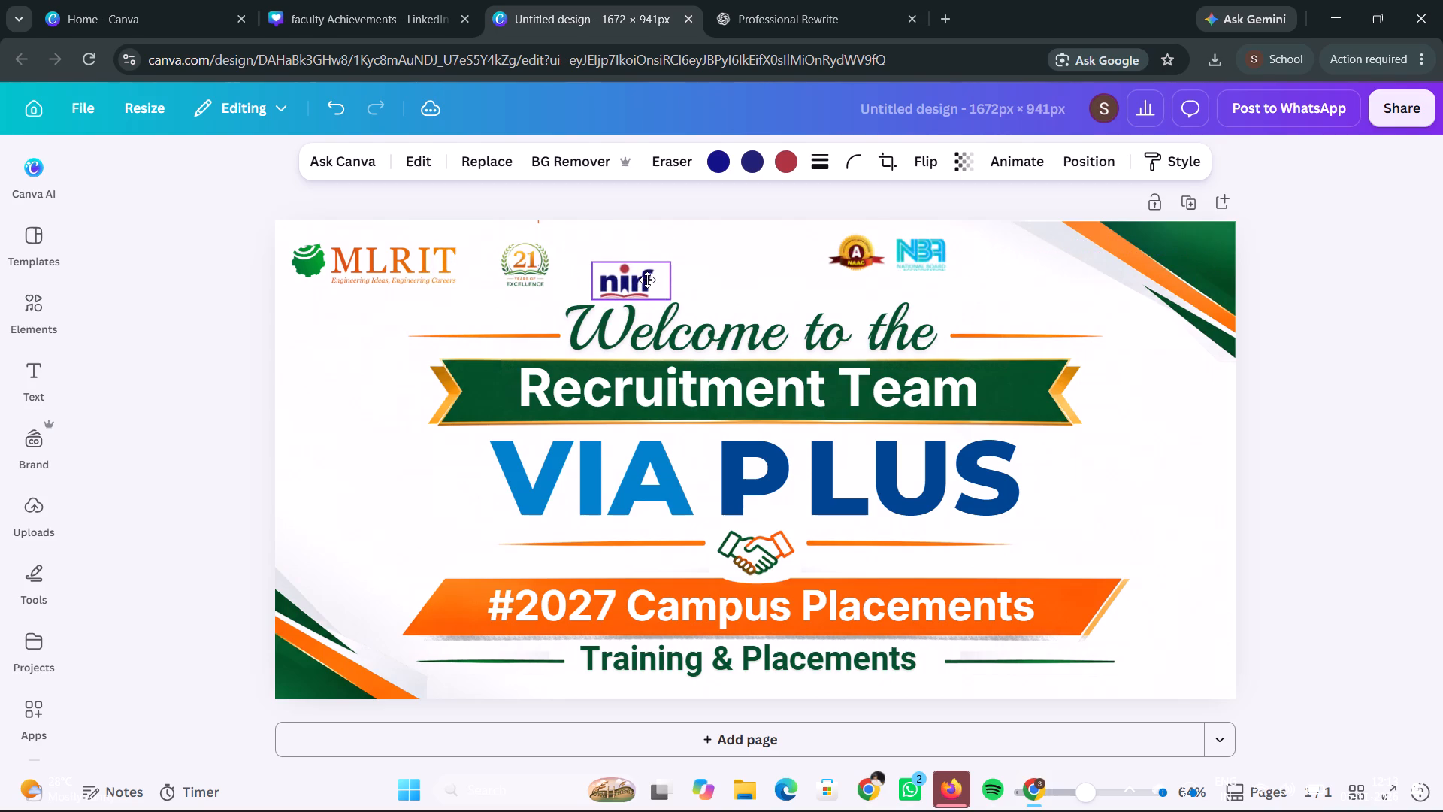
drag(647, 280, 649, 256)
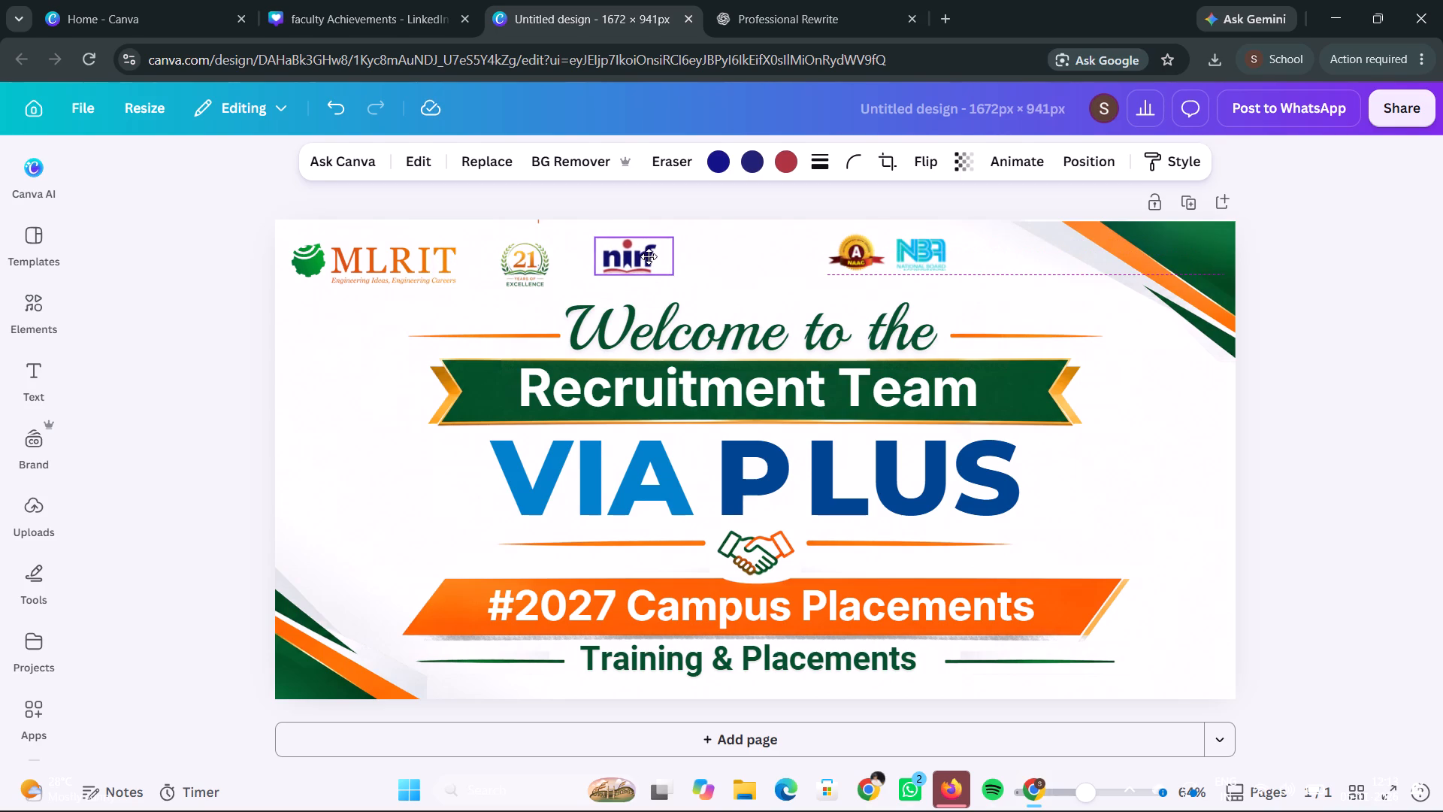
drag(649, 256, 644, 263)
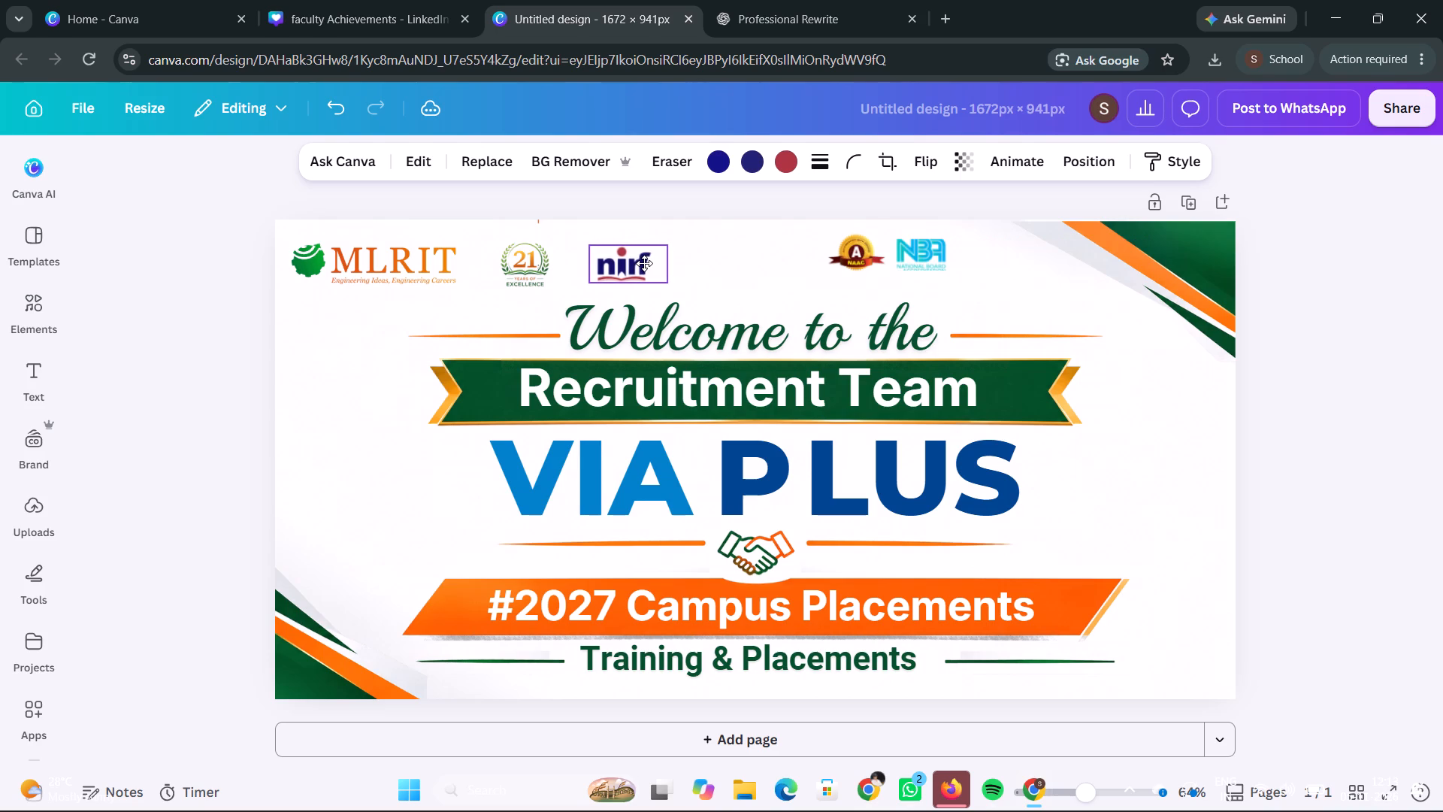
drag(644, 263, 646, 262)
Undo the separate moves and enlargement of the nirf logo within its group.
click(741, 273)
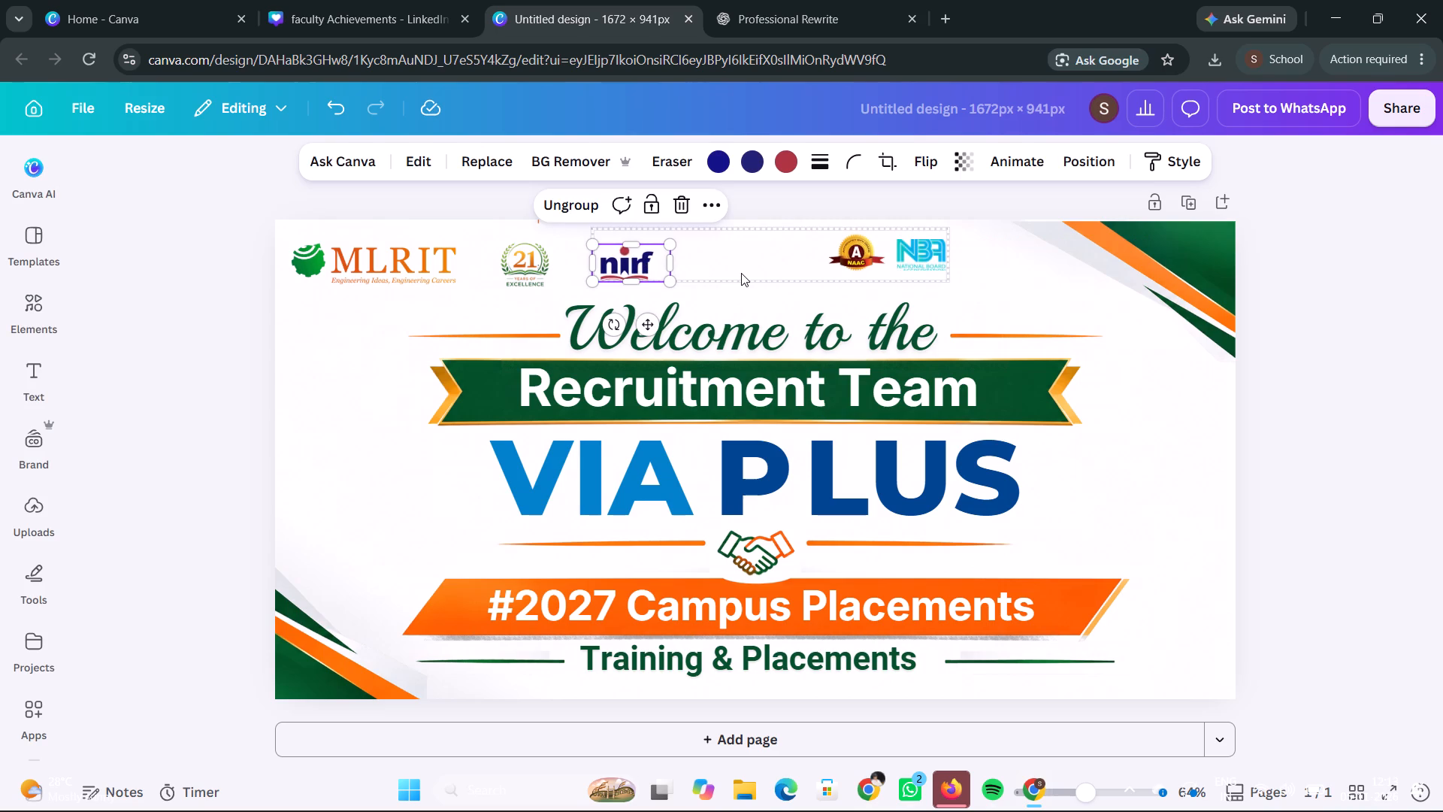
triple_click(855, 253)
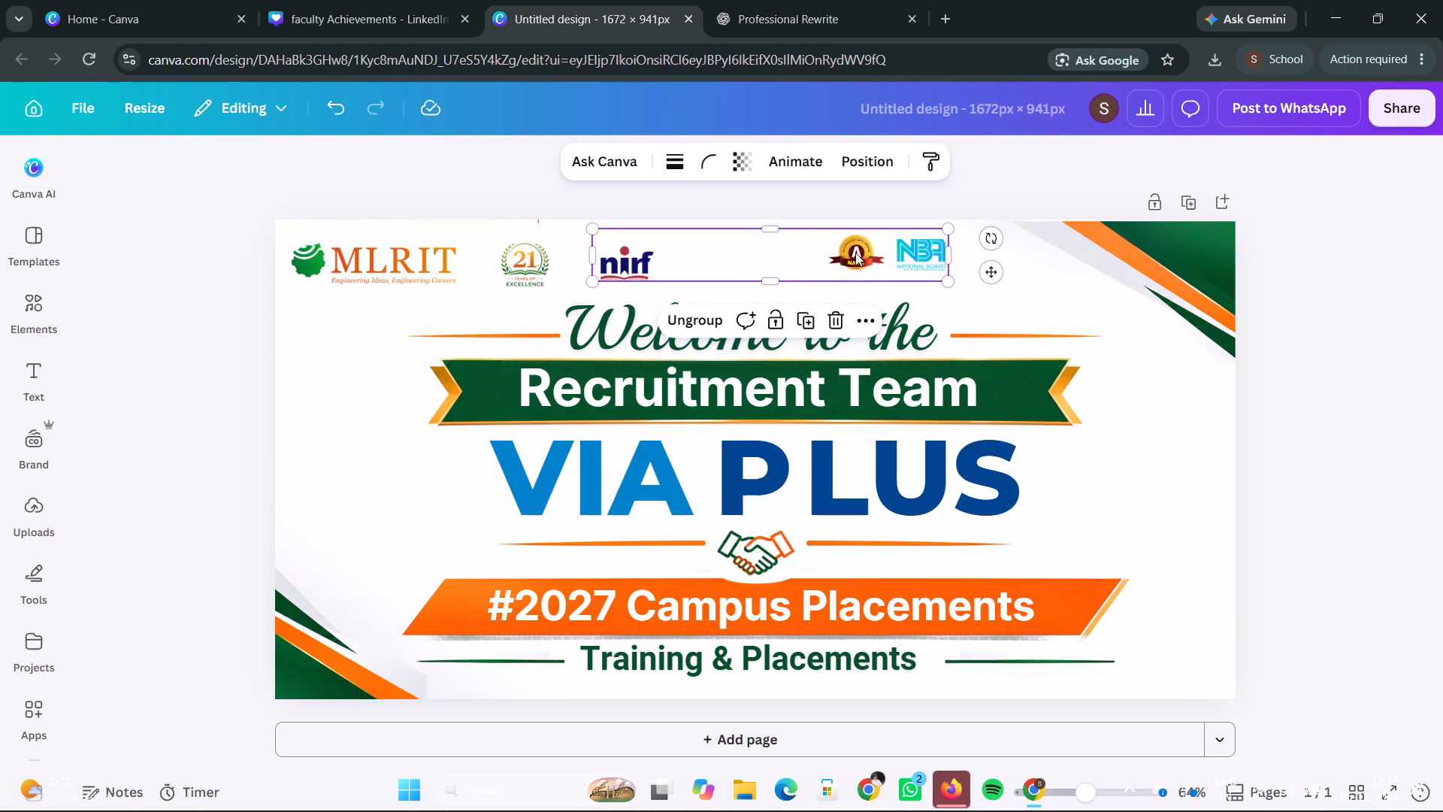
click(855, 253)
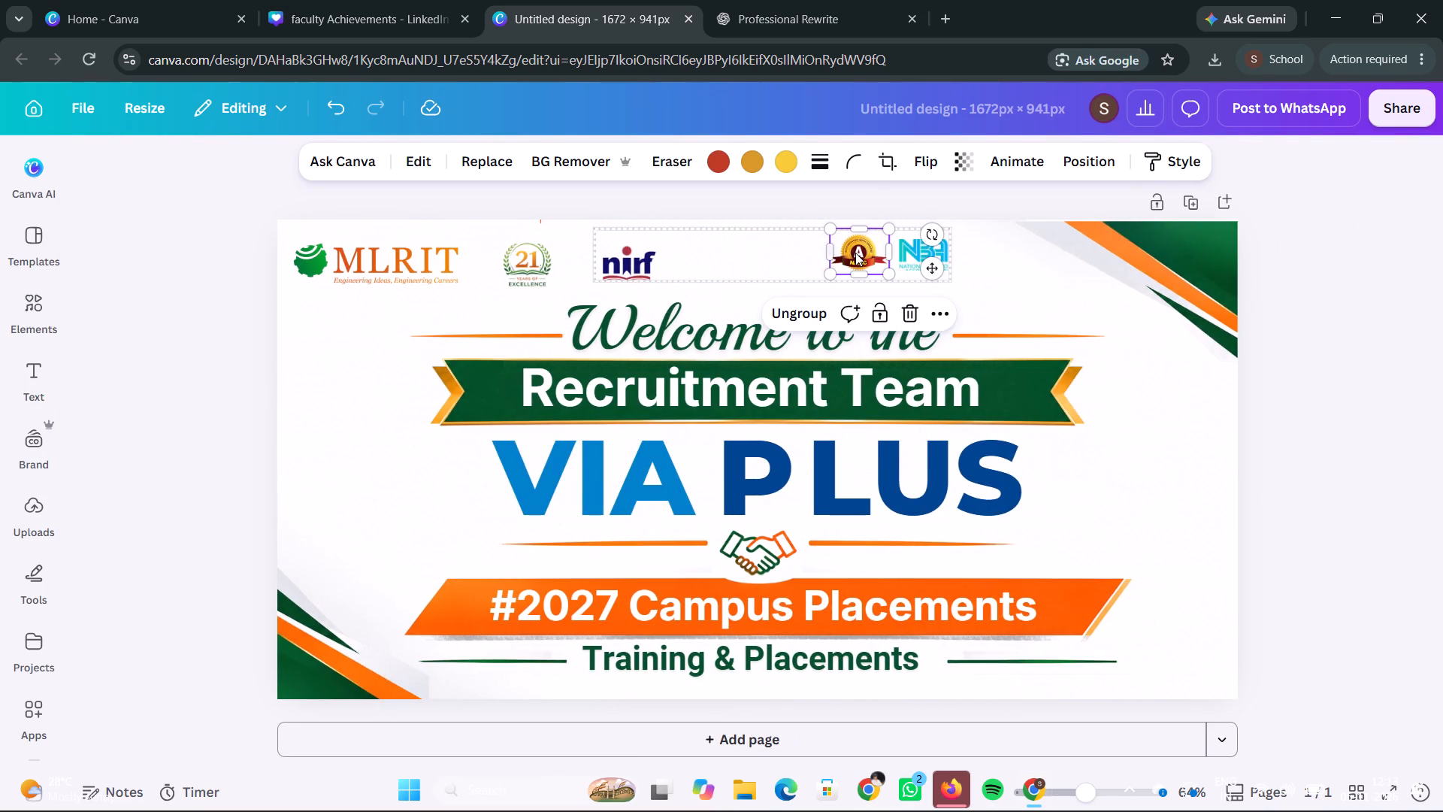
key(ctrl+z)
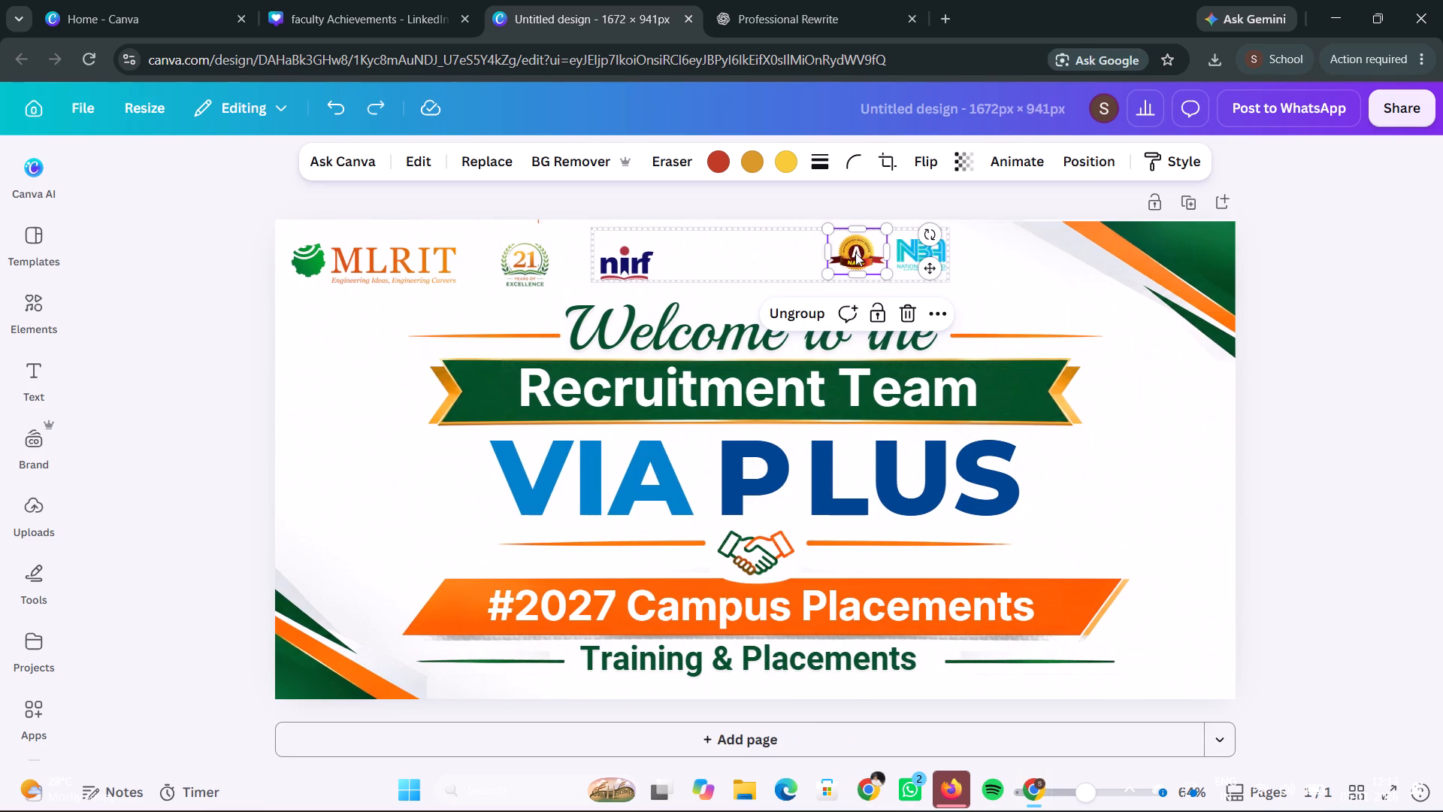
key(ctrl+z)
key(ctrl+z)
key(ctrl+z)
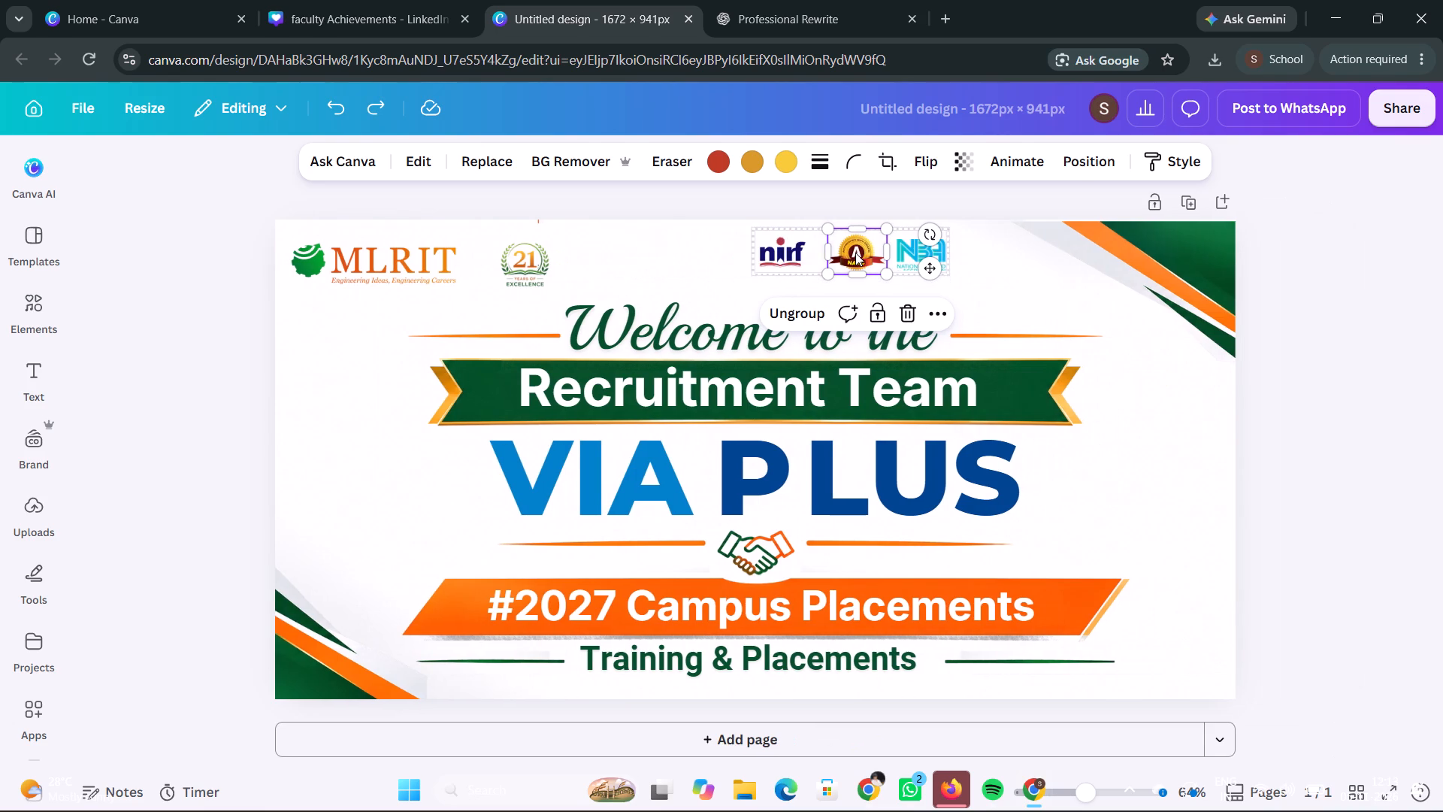
Delete the grouped nirf, NAAC and NBA logos from the banner.
click(997, 303)
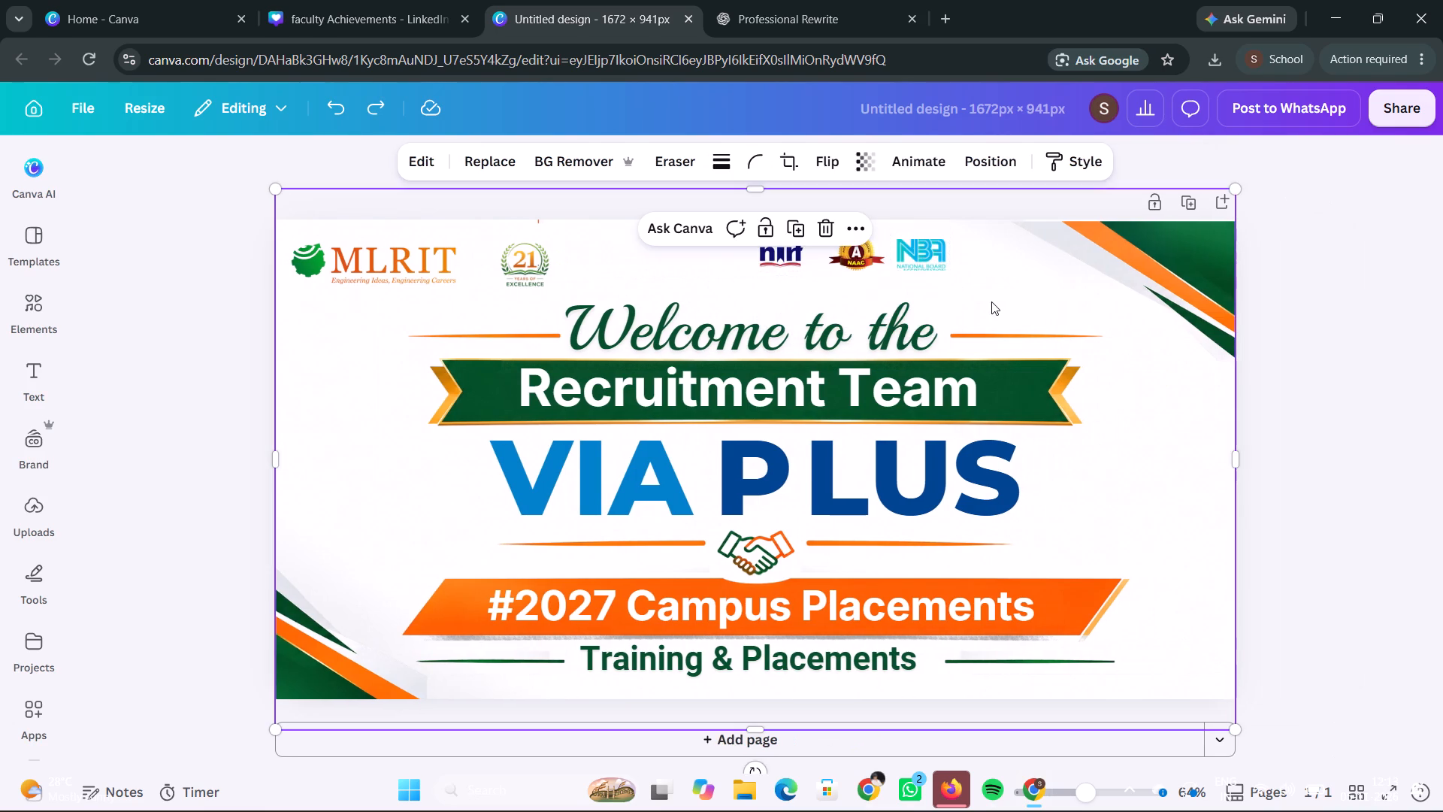
click(888, 272)
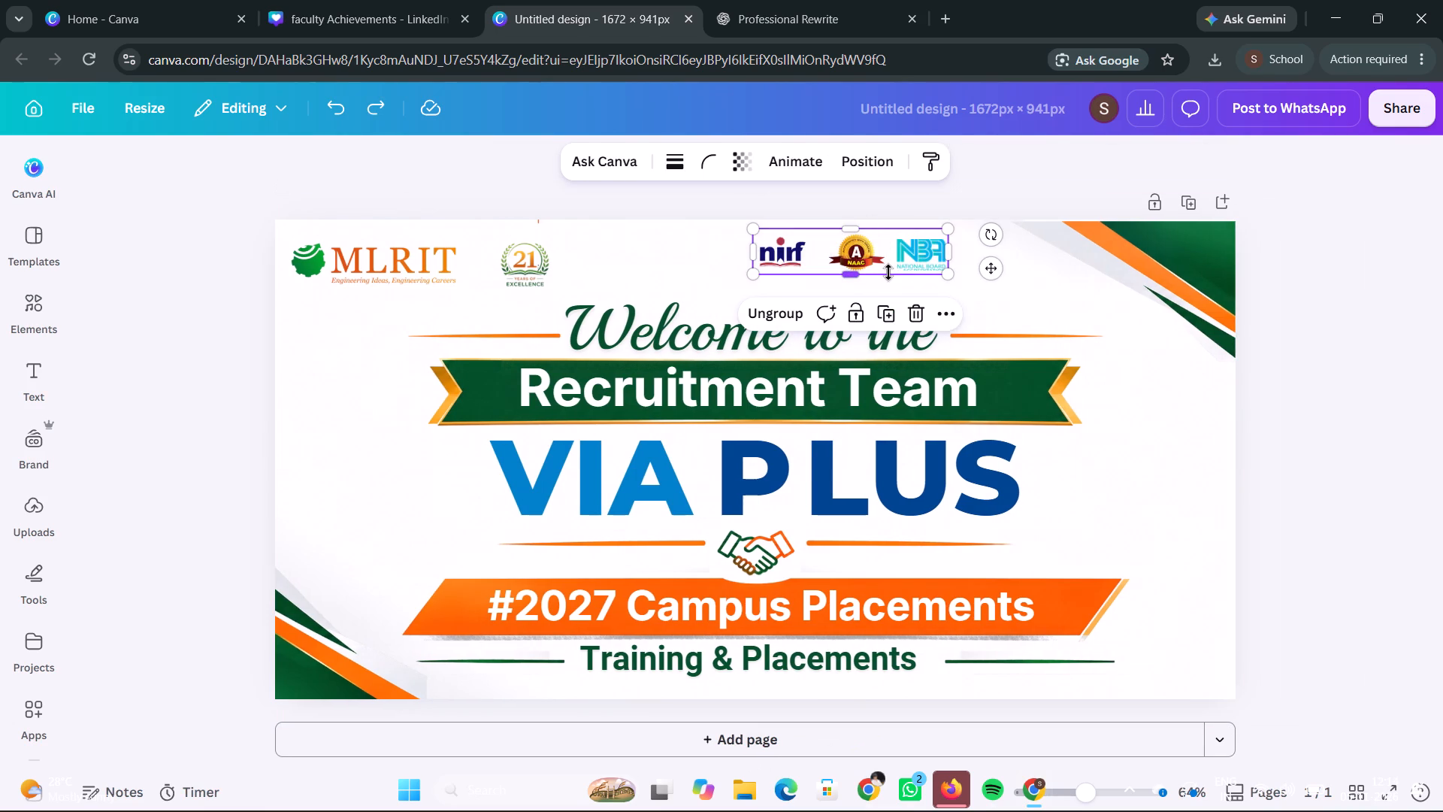
key(BackSpace)
Close the faculty Achievements design.
click(327, 5)
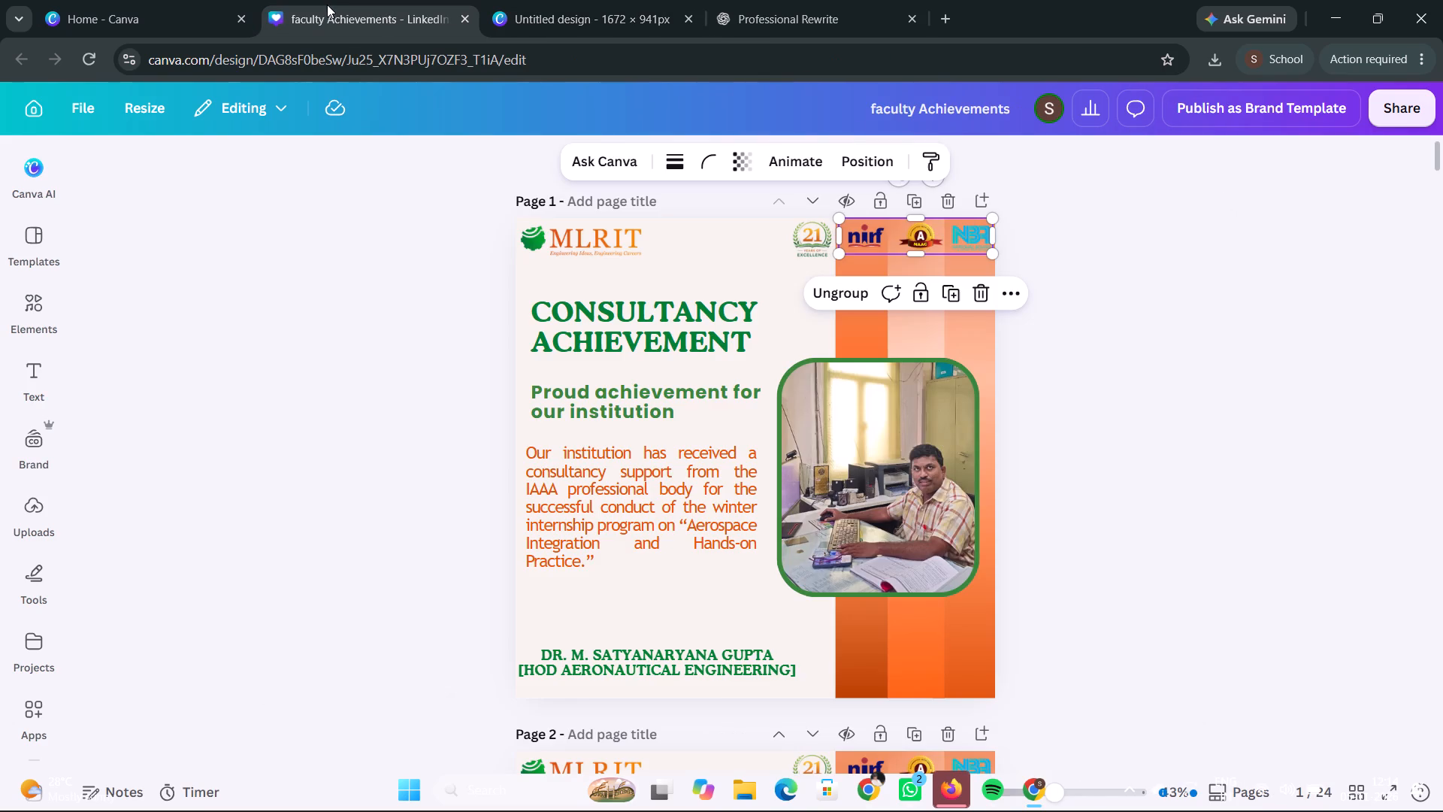
click(461, 19)
Open the IEEE Day 2026 design from the Canva home page and copy its standalone nirf logo into the banner's logo row.
click(150, 10)
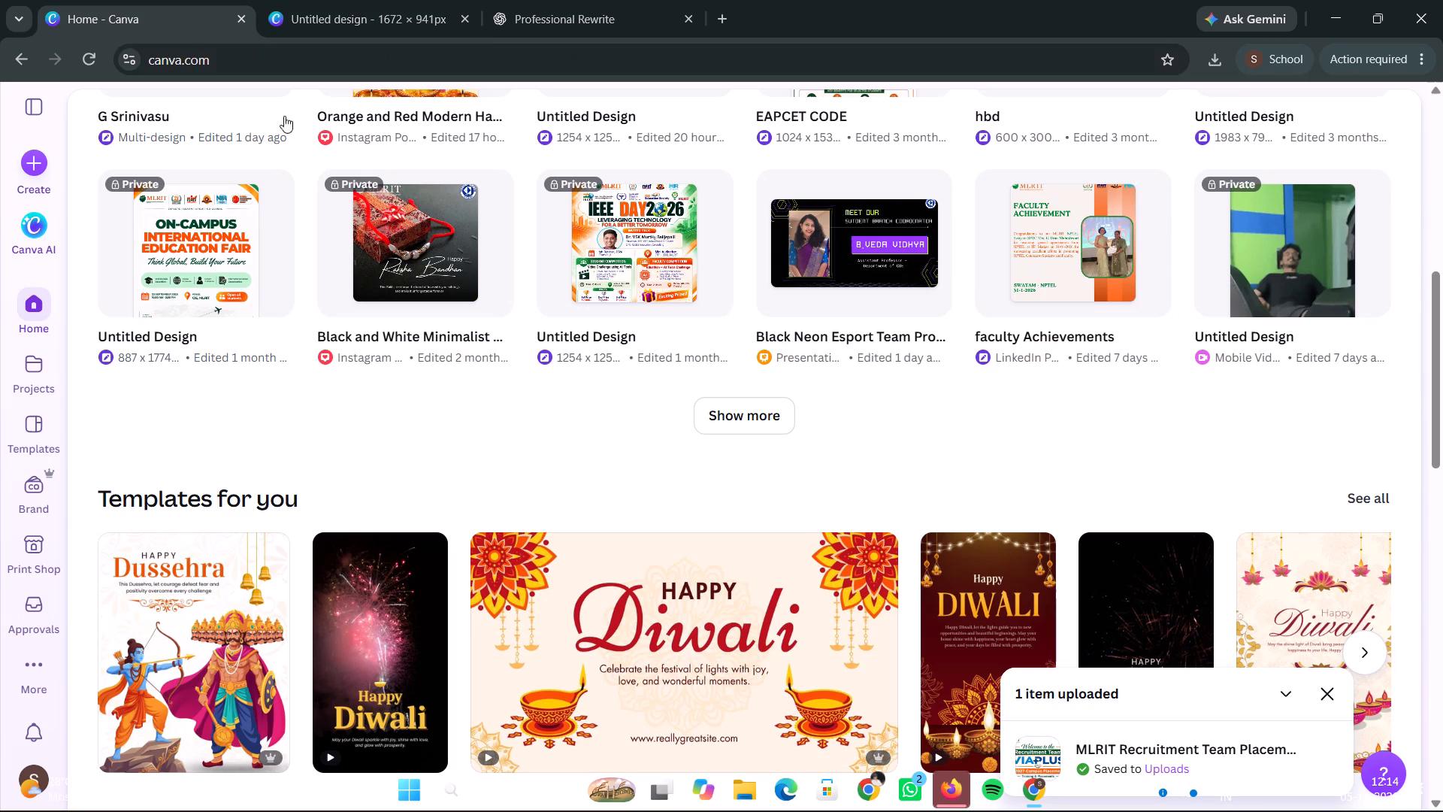
click(638, 256)
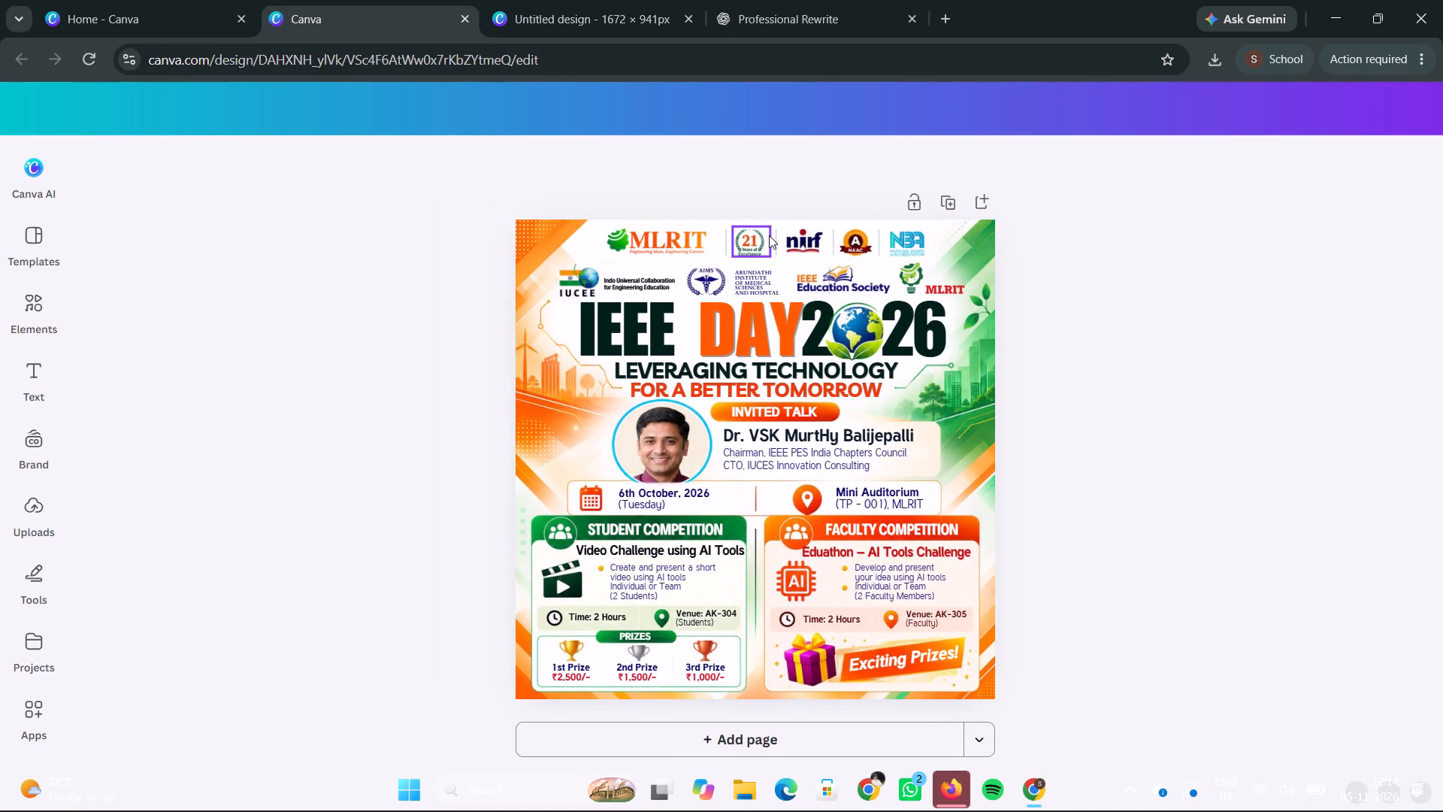
click(813, 238)
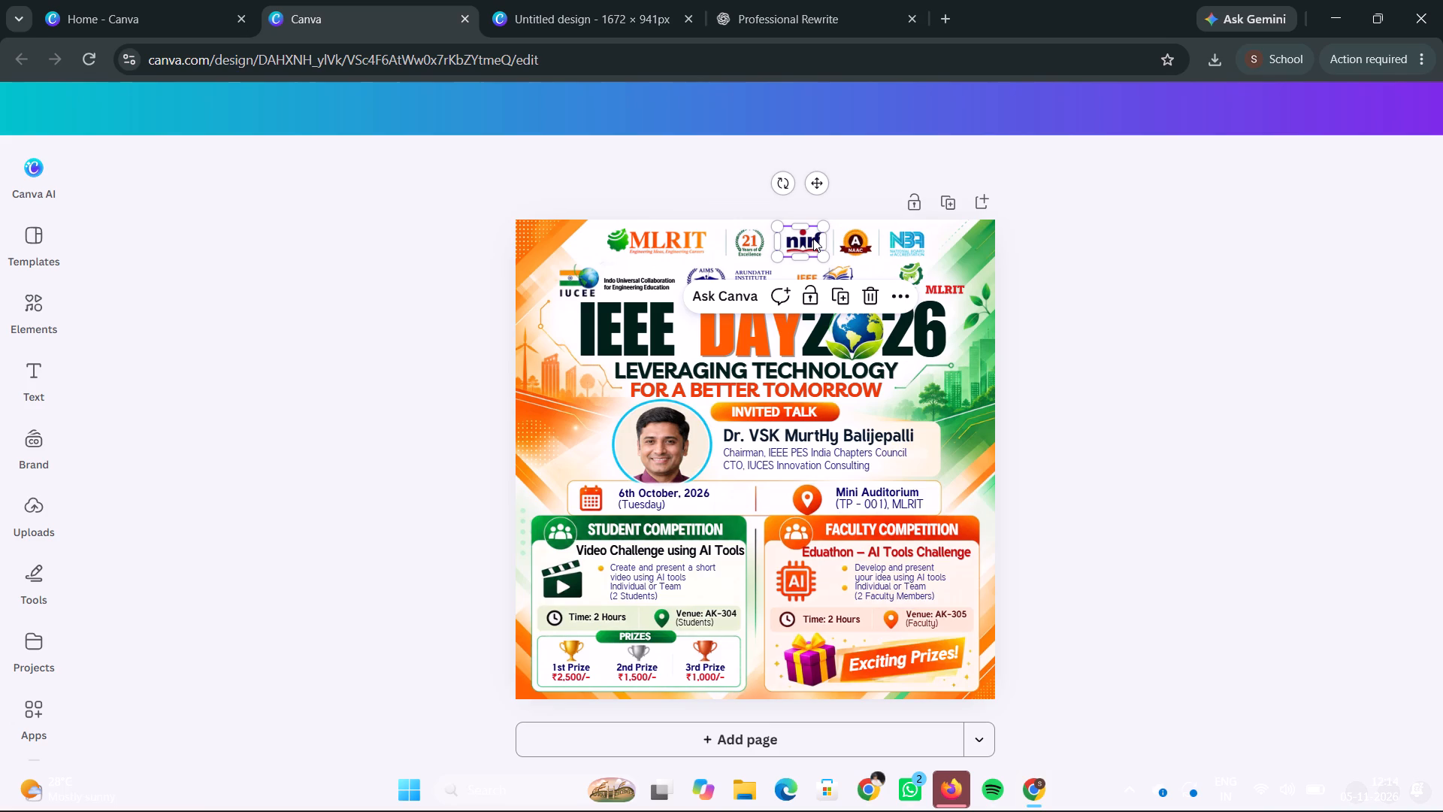
key(ctrl+c)
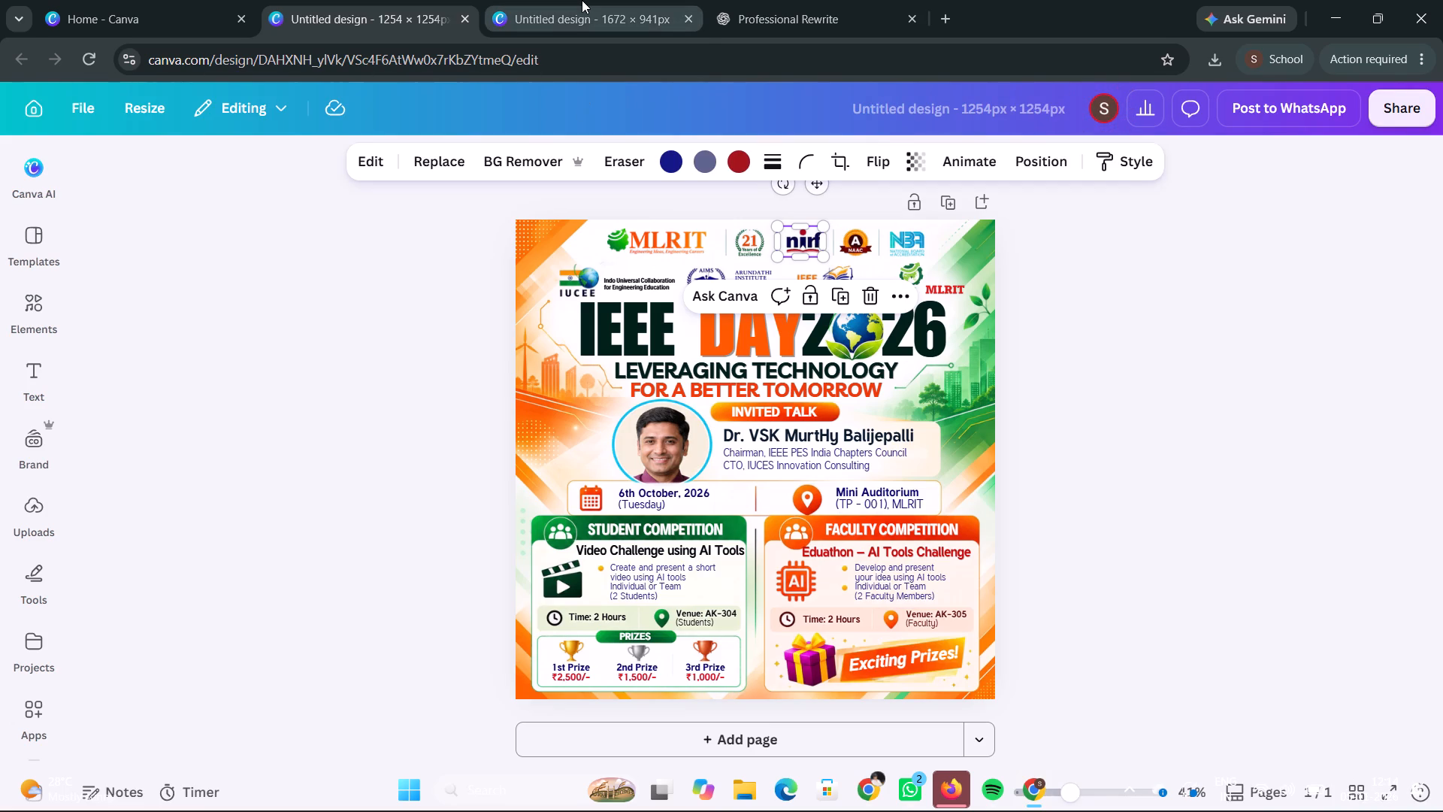
click(582, 0)
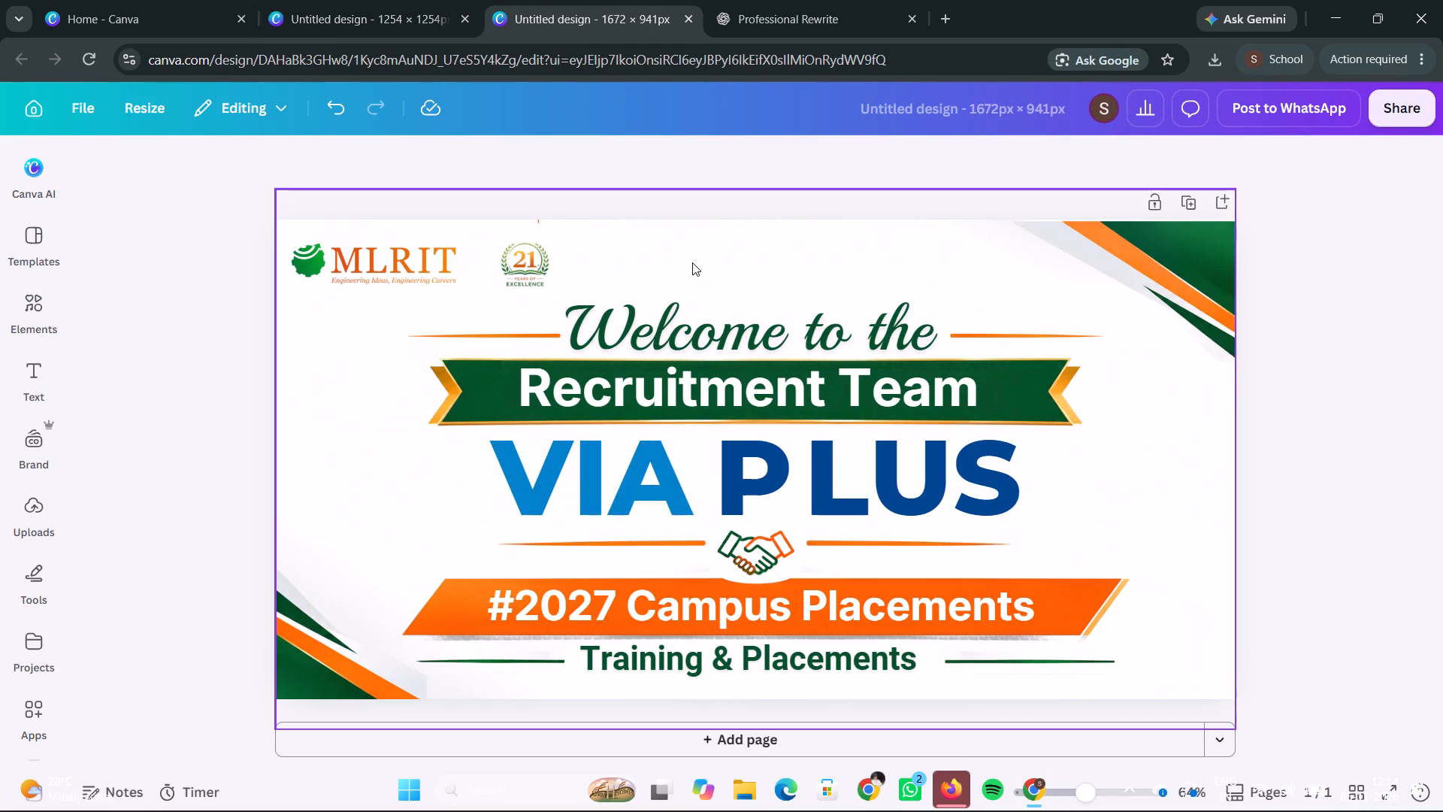
key(ctrl+v)
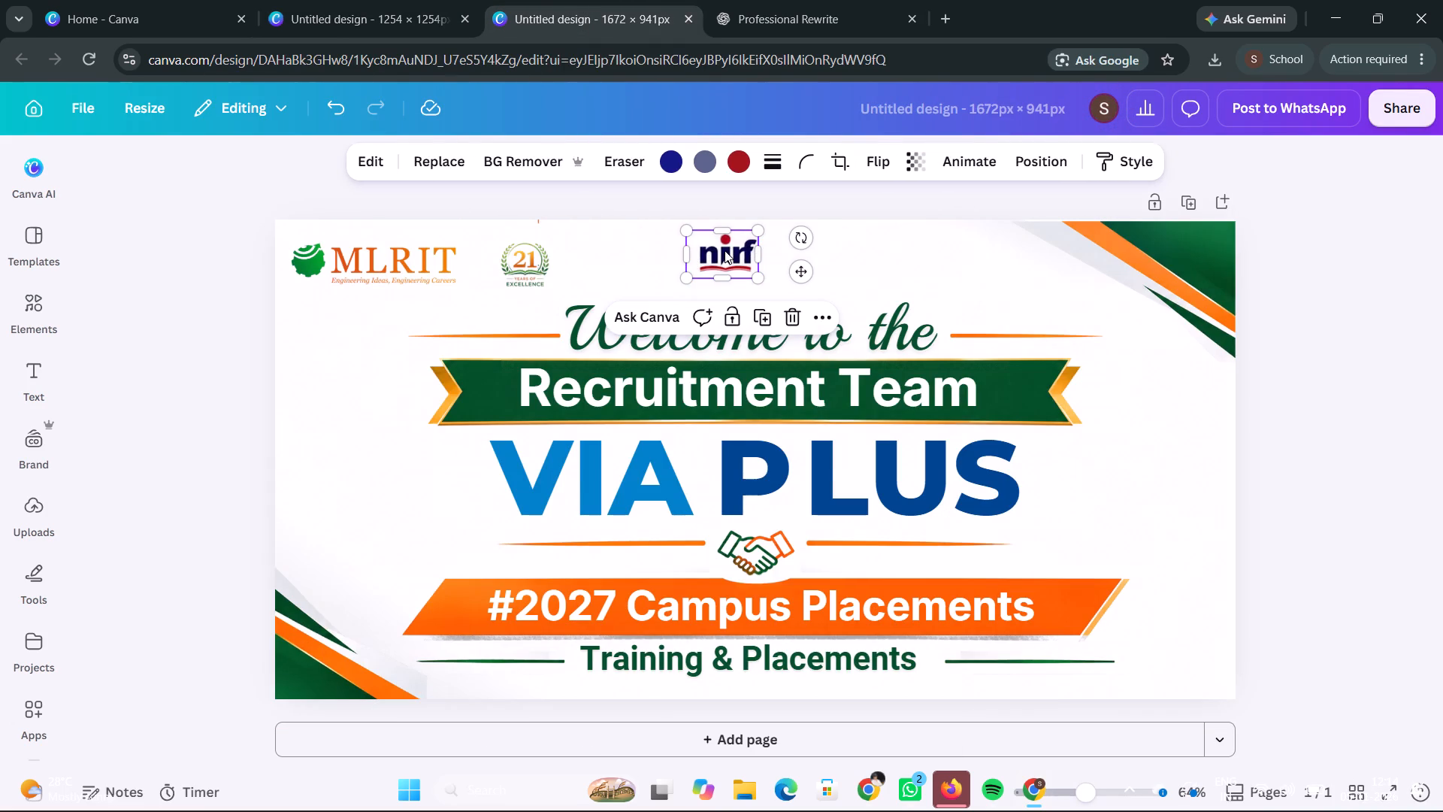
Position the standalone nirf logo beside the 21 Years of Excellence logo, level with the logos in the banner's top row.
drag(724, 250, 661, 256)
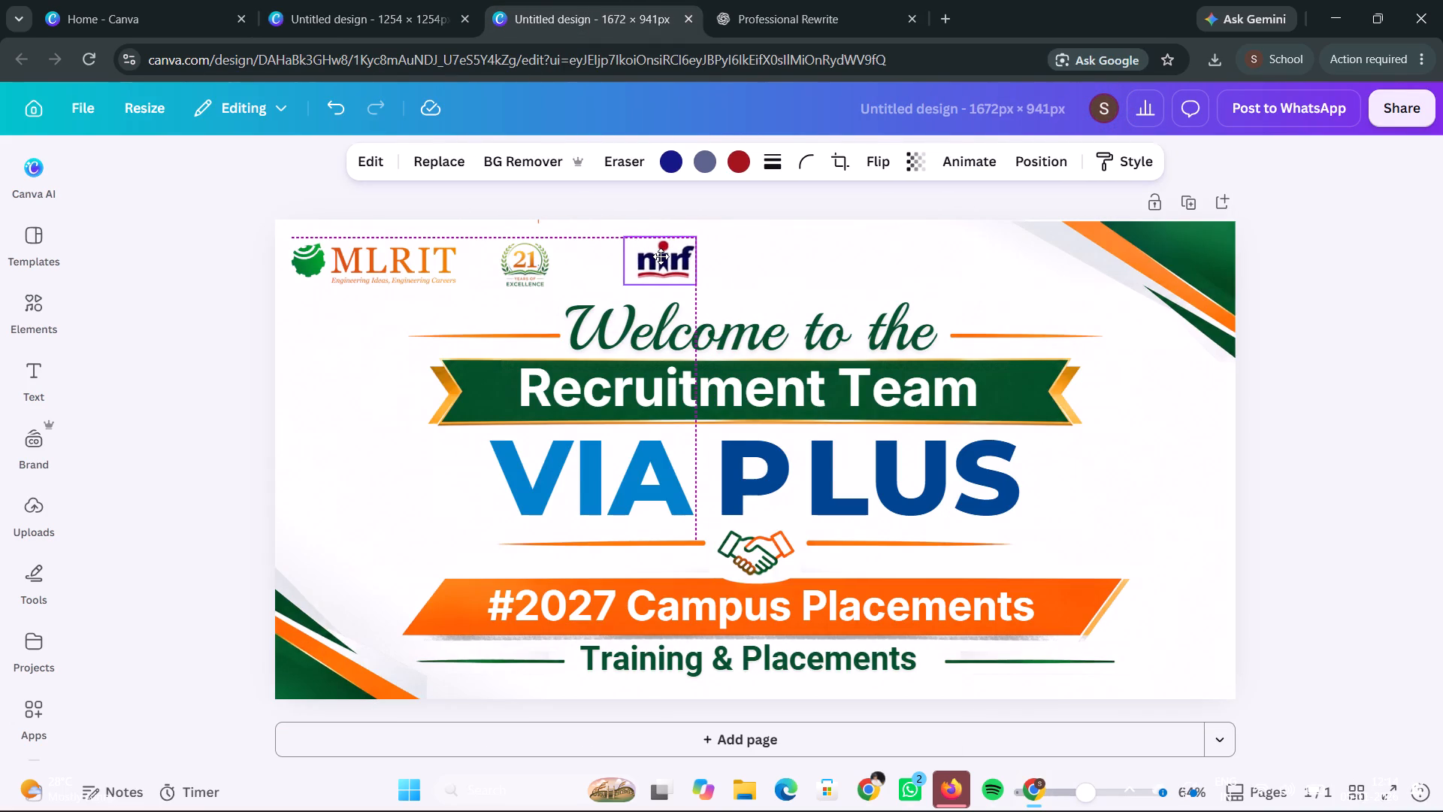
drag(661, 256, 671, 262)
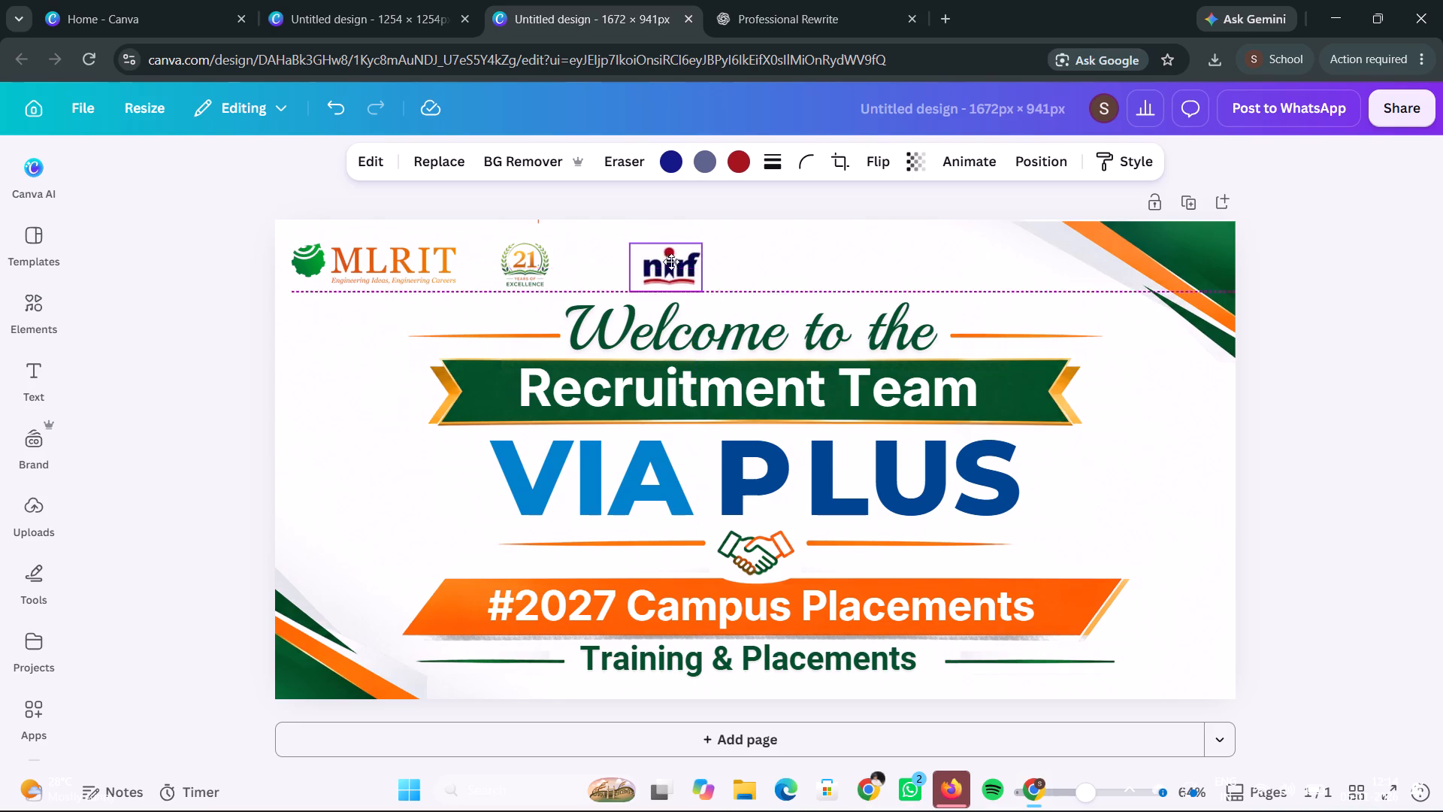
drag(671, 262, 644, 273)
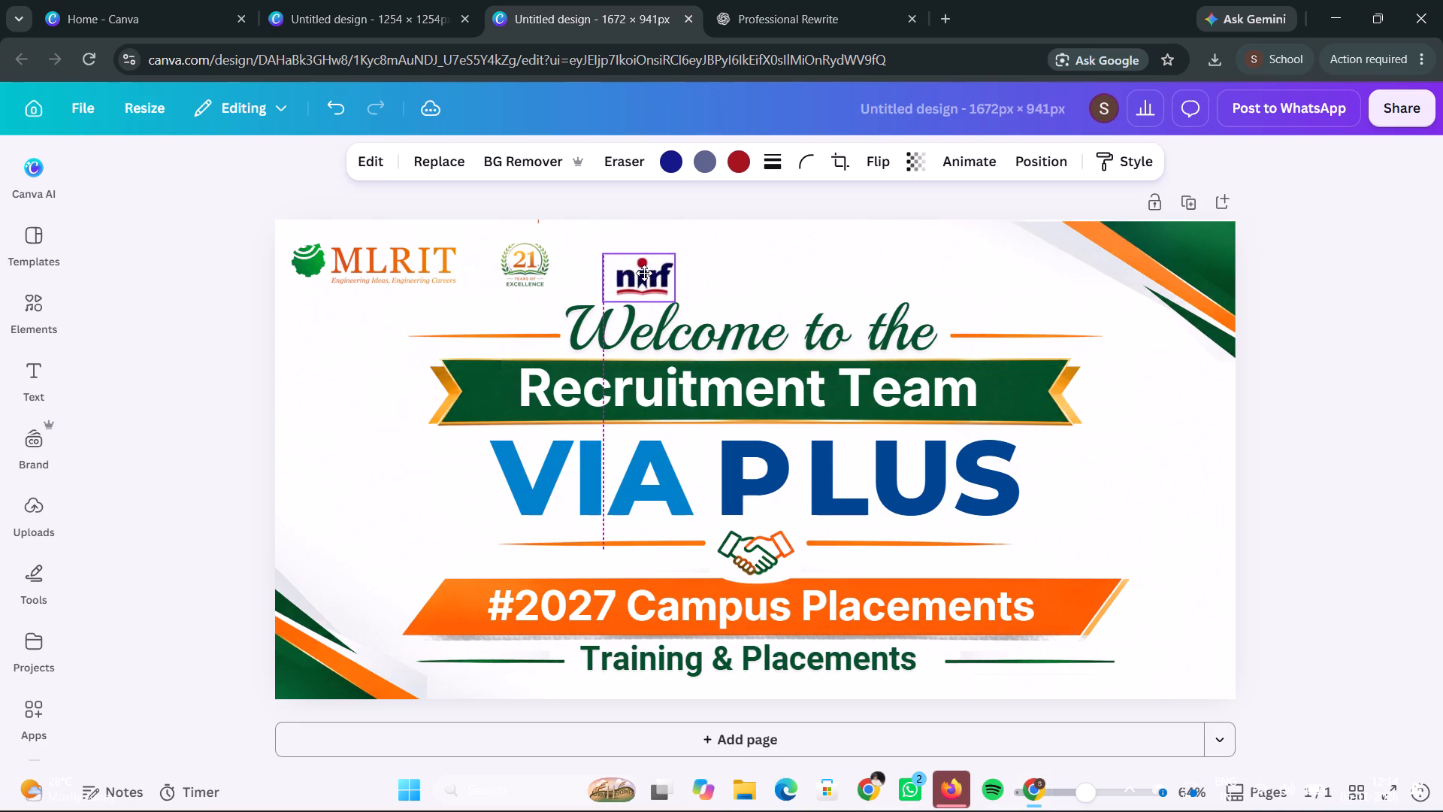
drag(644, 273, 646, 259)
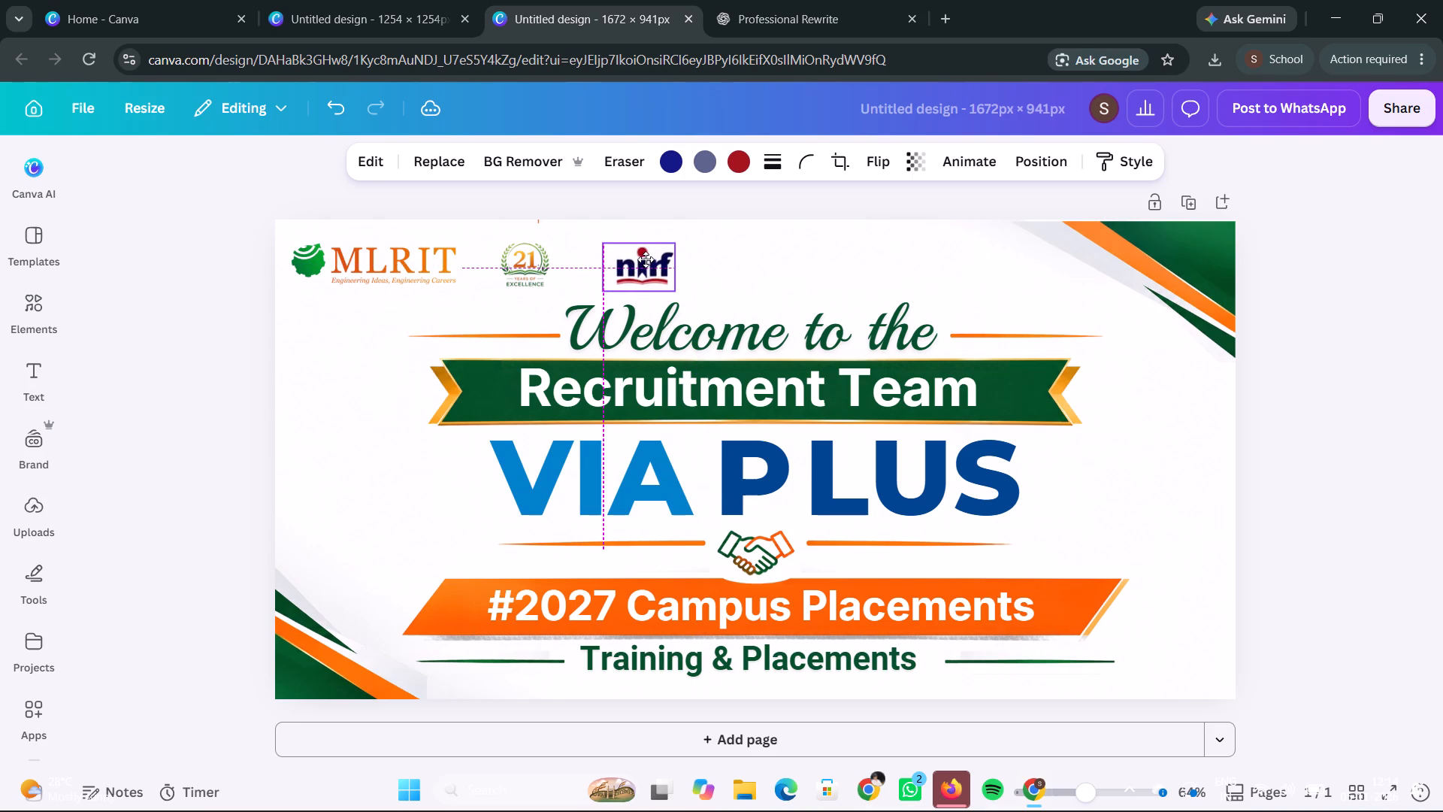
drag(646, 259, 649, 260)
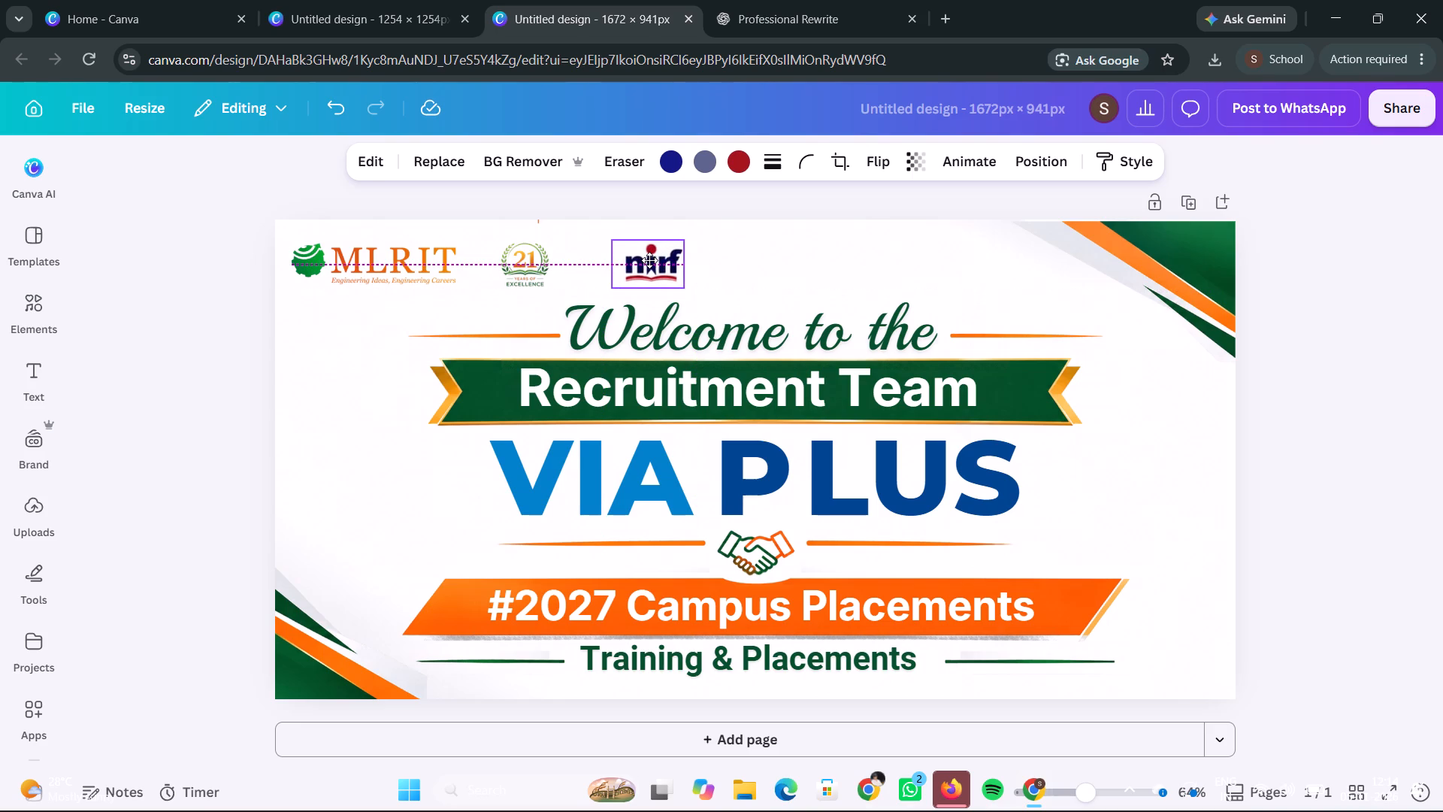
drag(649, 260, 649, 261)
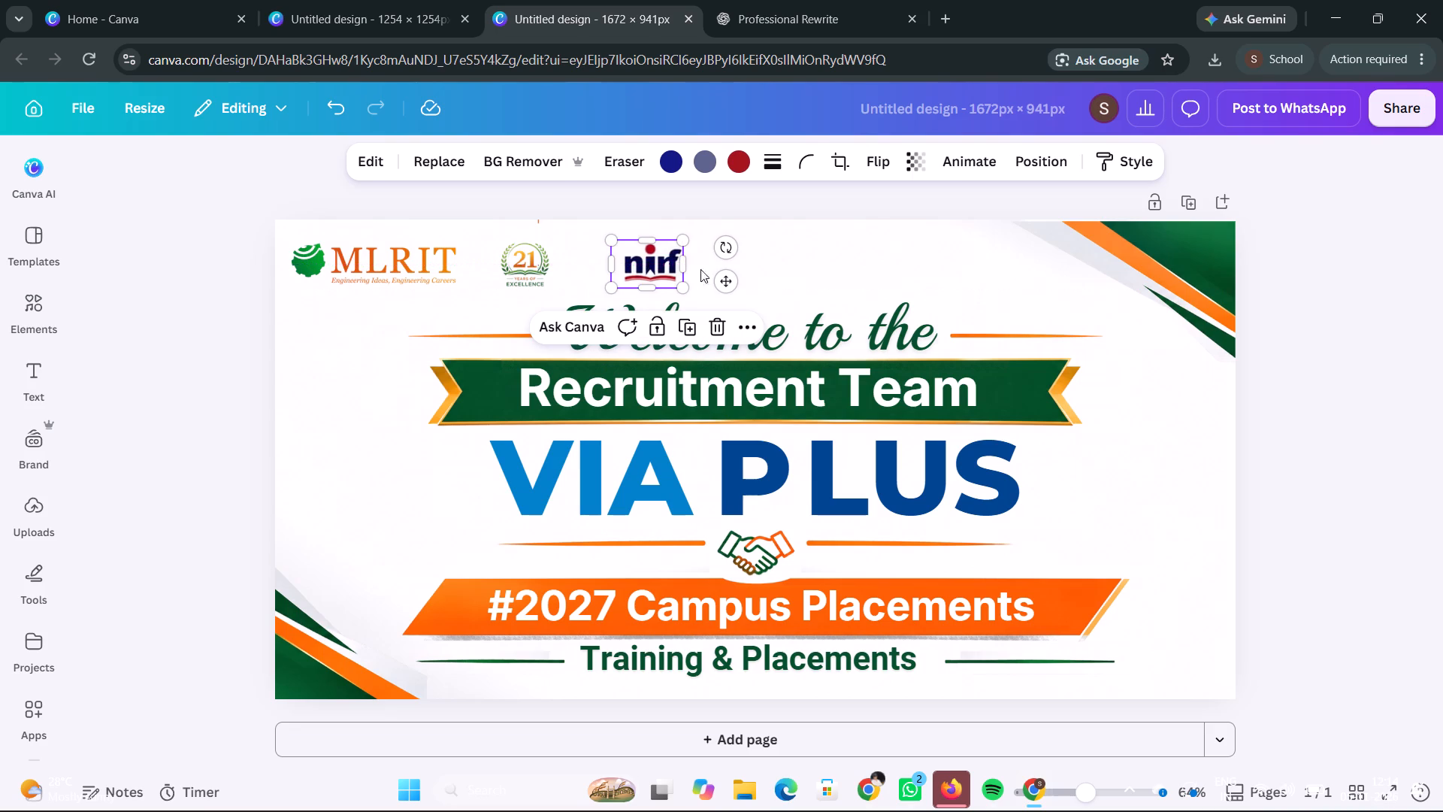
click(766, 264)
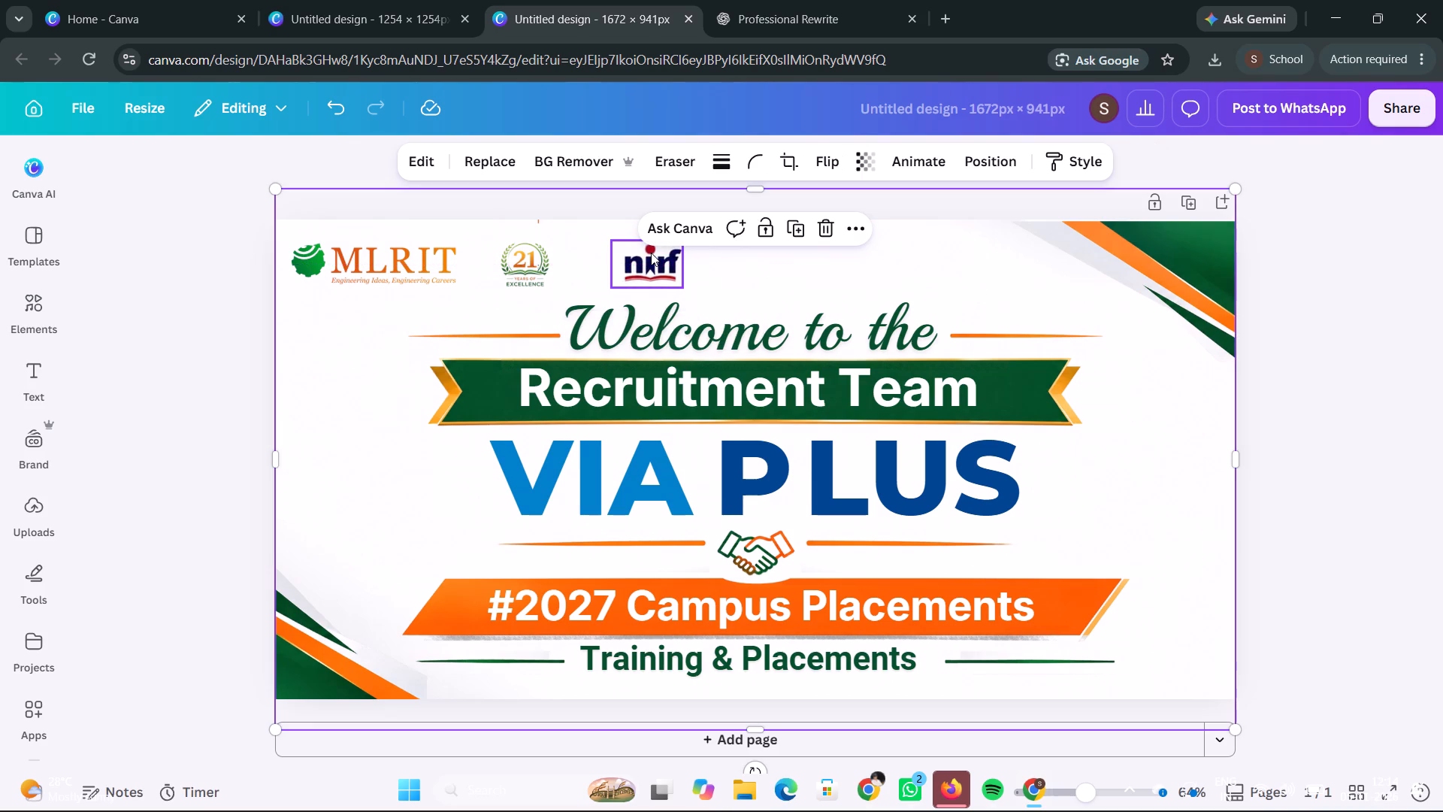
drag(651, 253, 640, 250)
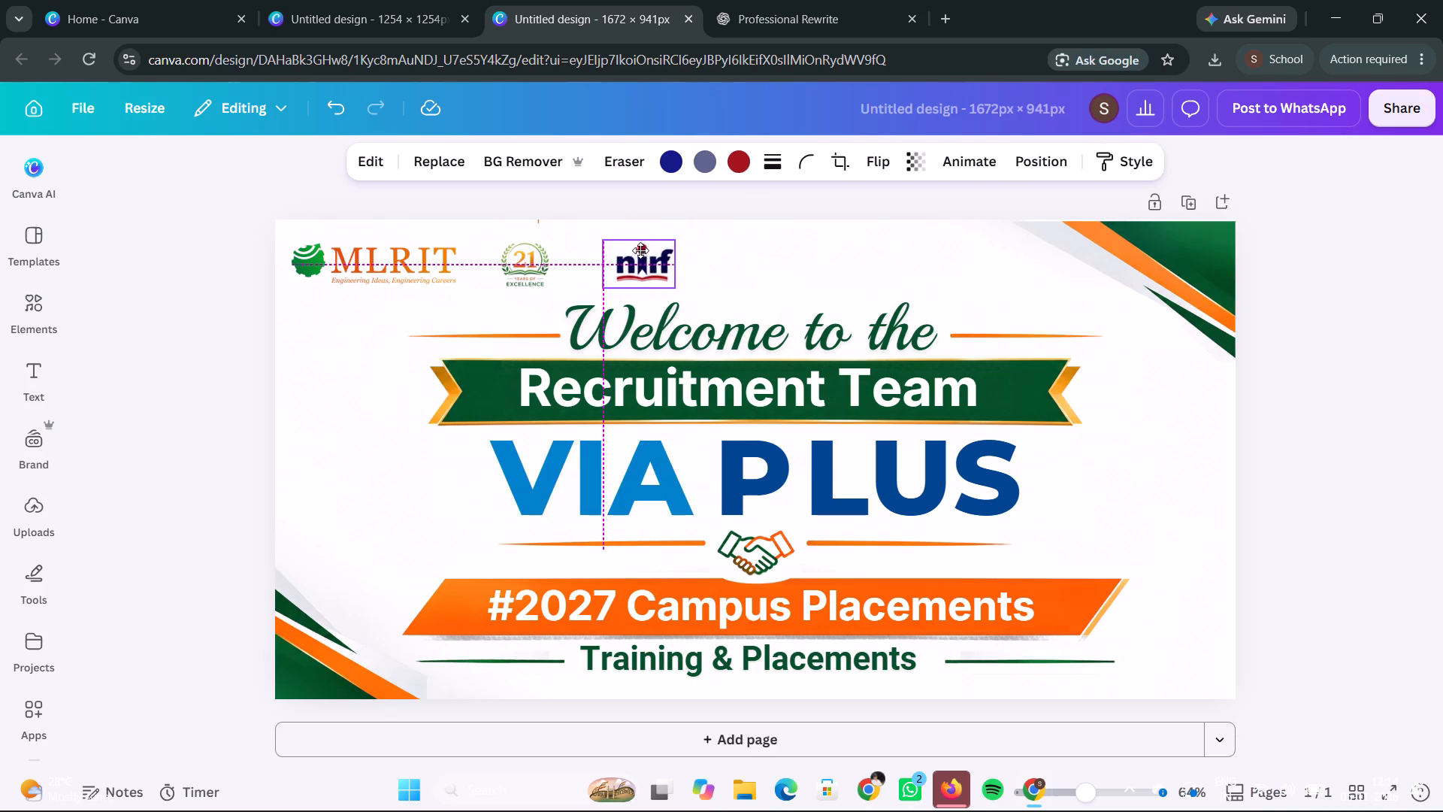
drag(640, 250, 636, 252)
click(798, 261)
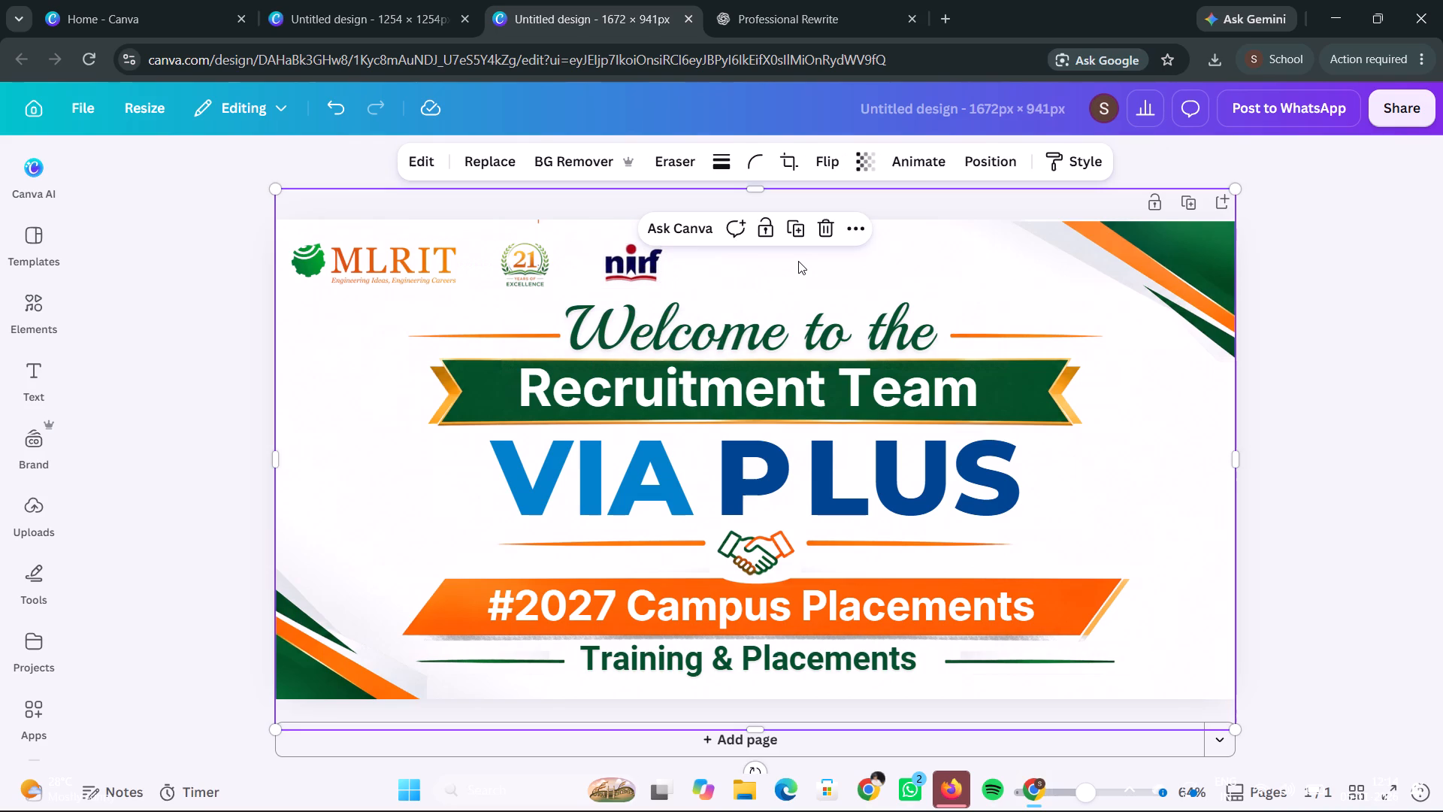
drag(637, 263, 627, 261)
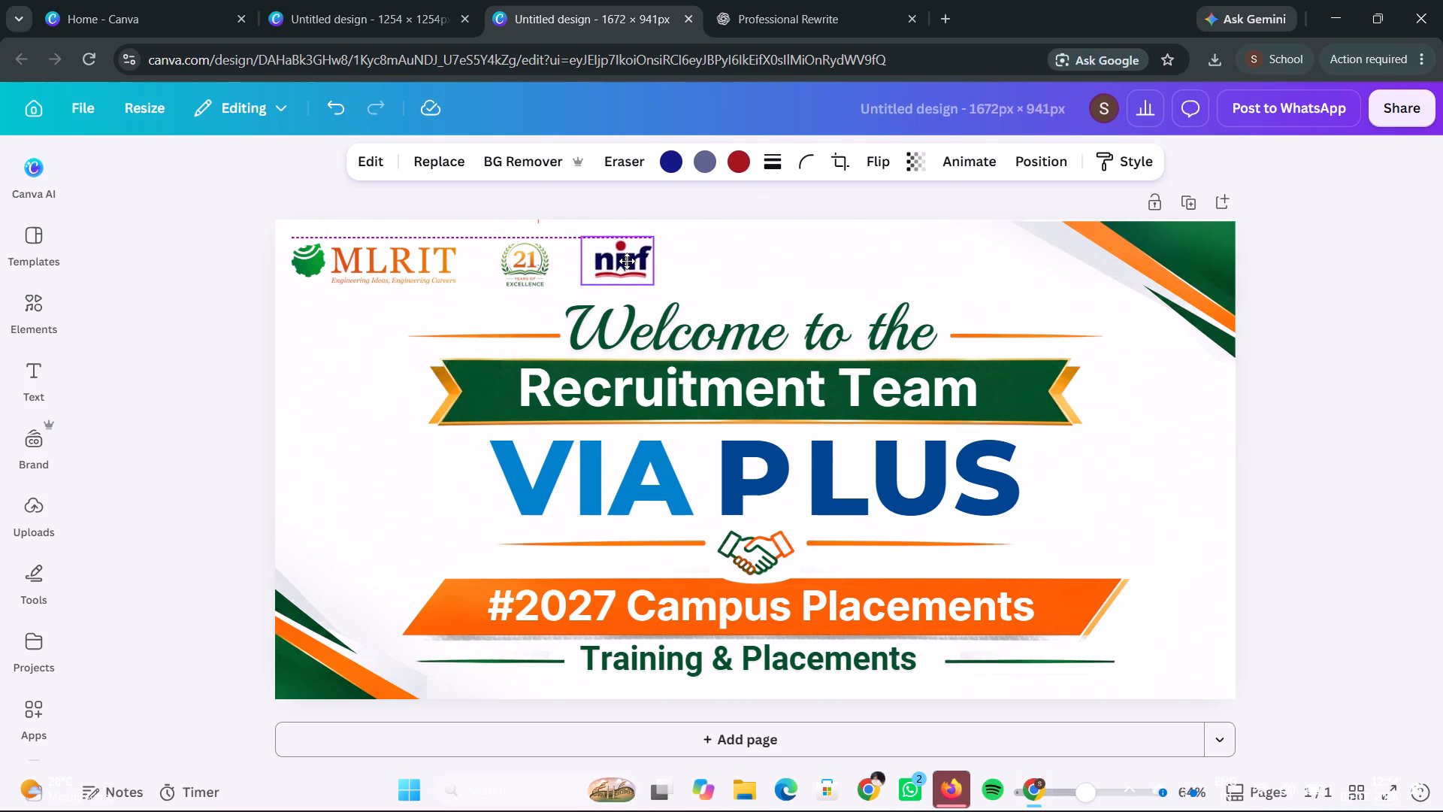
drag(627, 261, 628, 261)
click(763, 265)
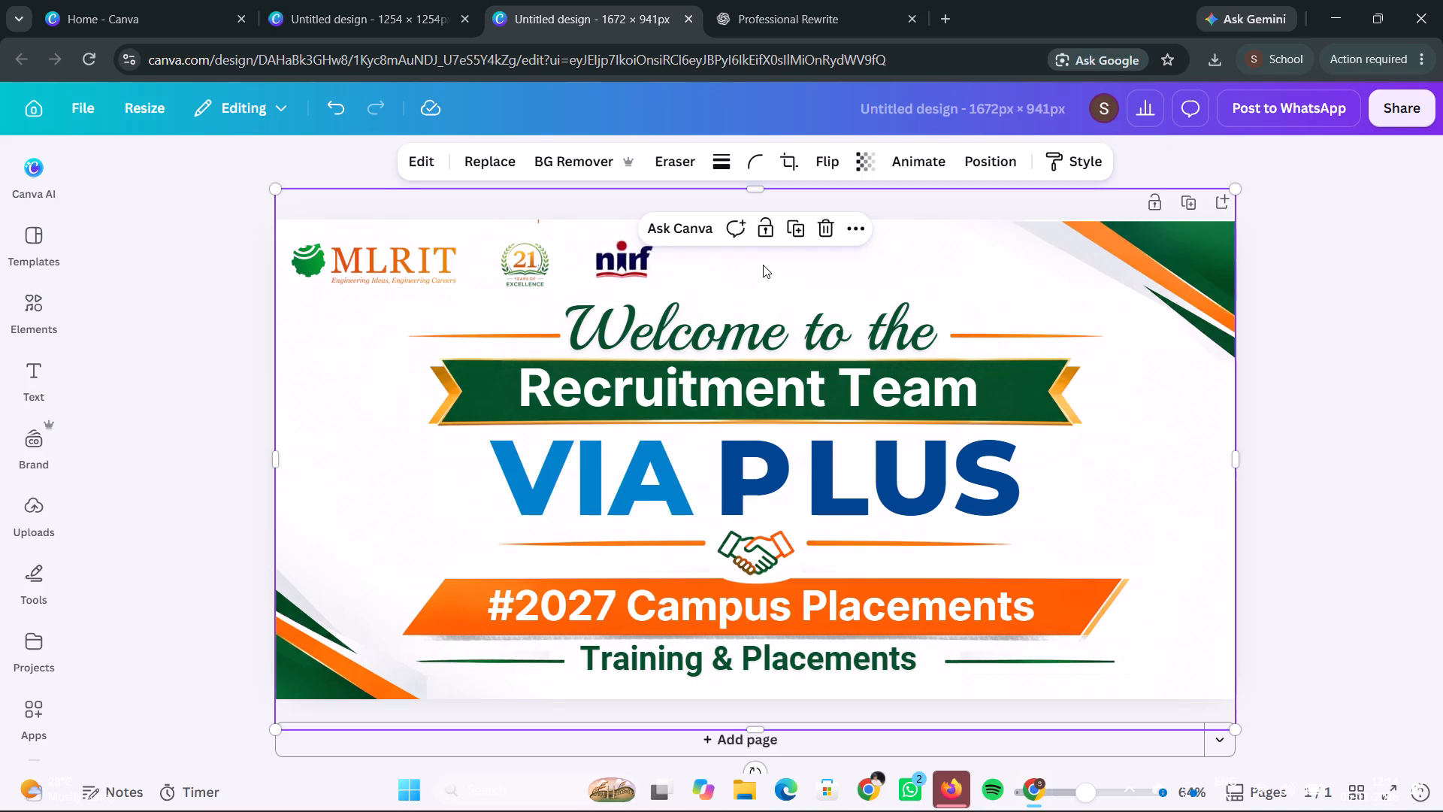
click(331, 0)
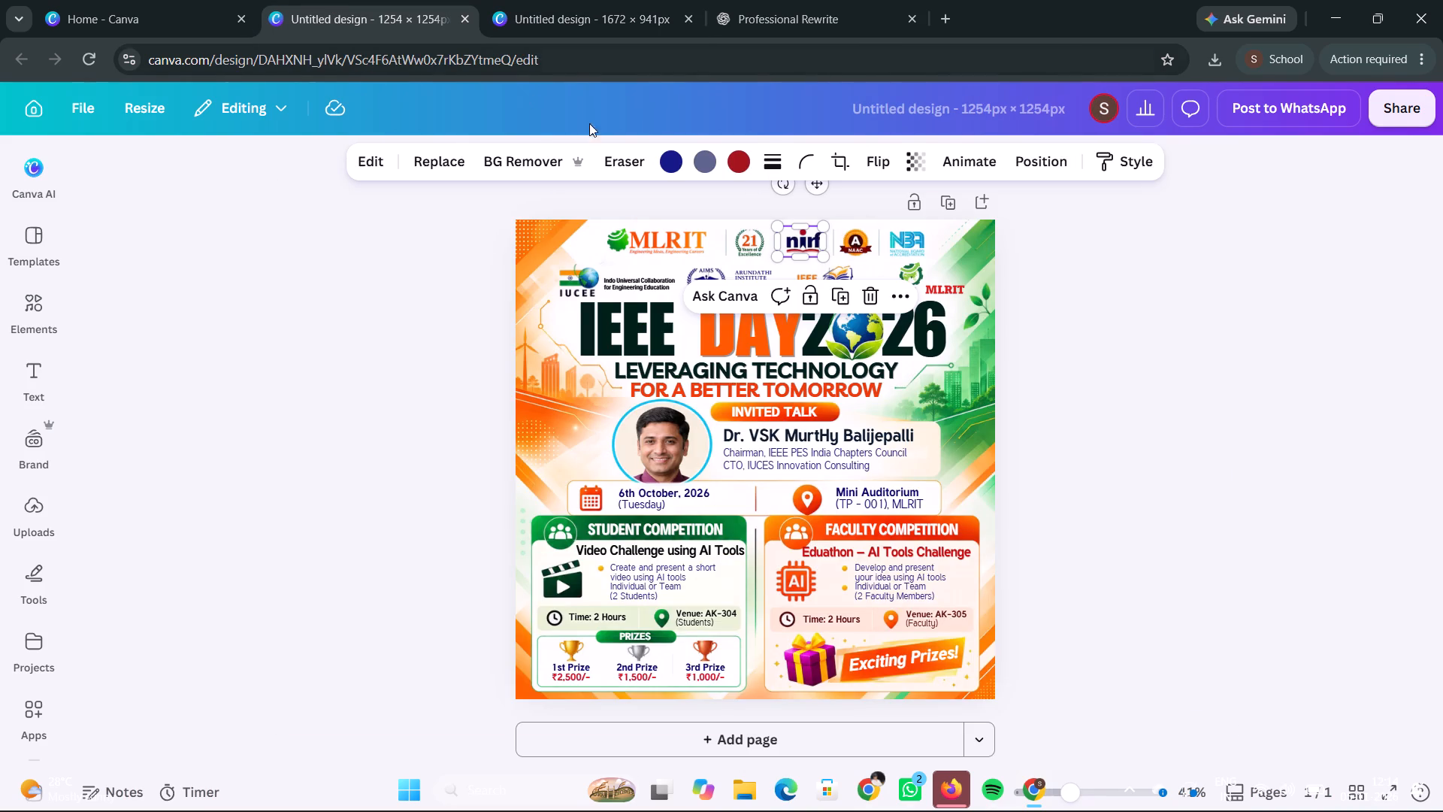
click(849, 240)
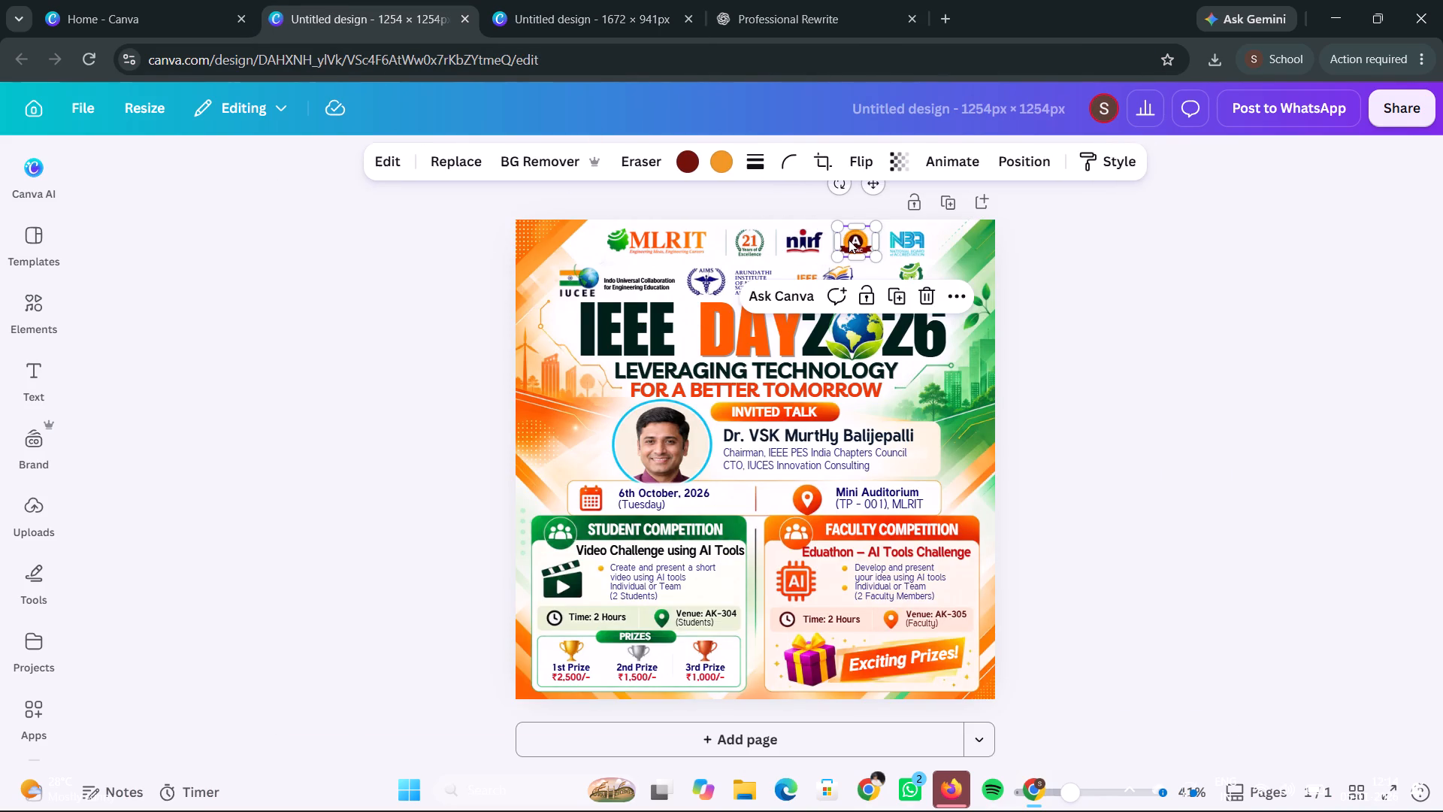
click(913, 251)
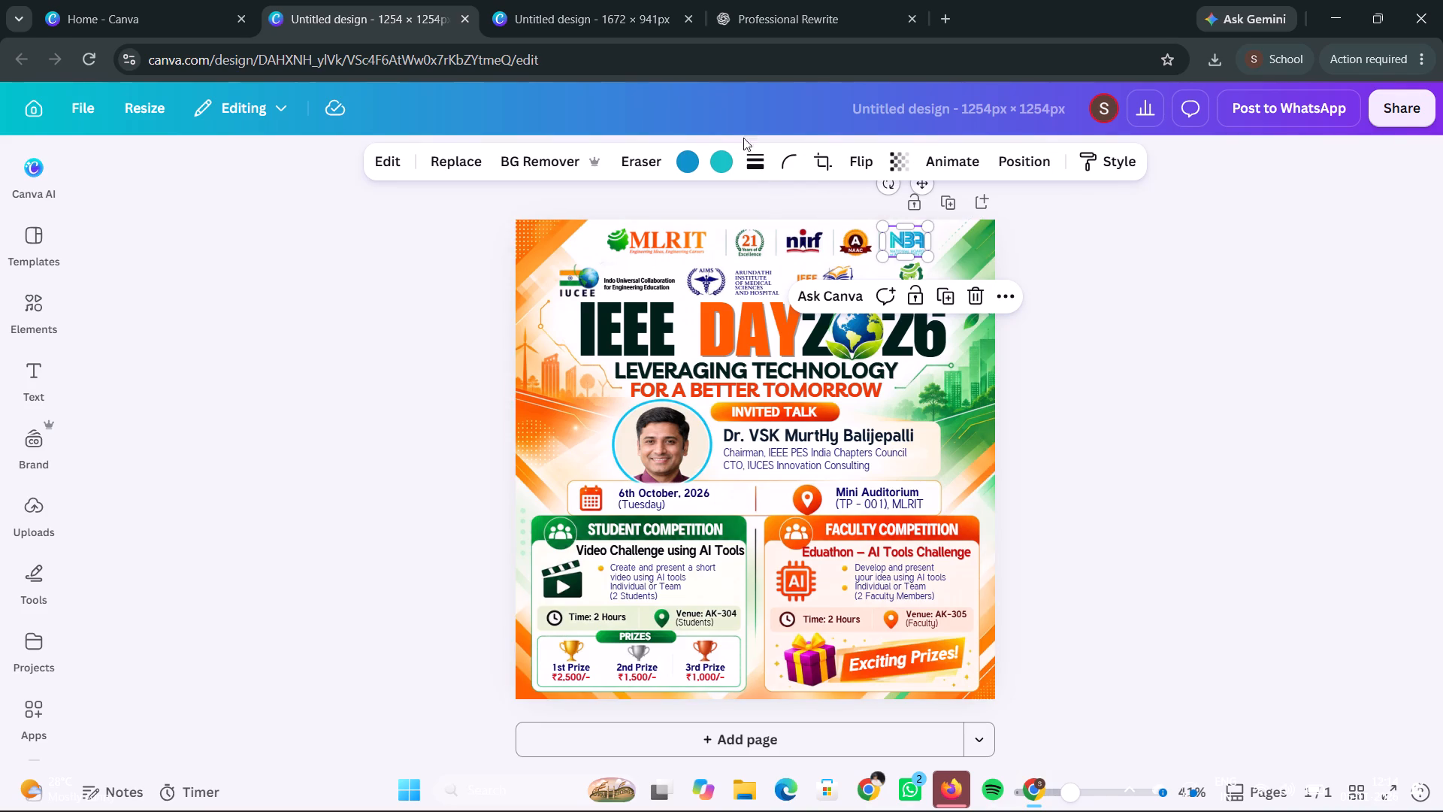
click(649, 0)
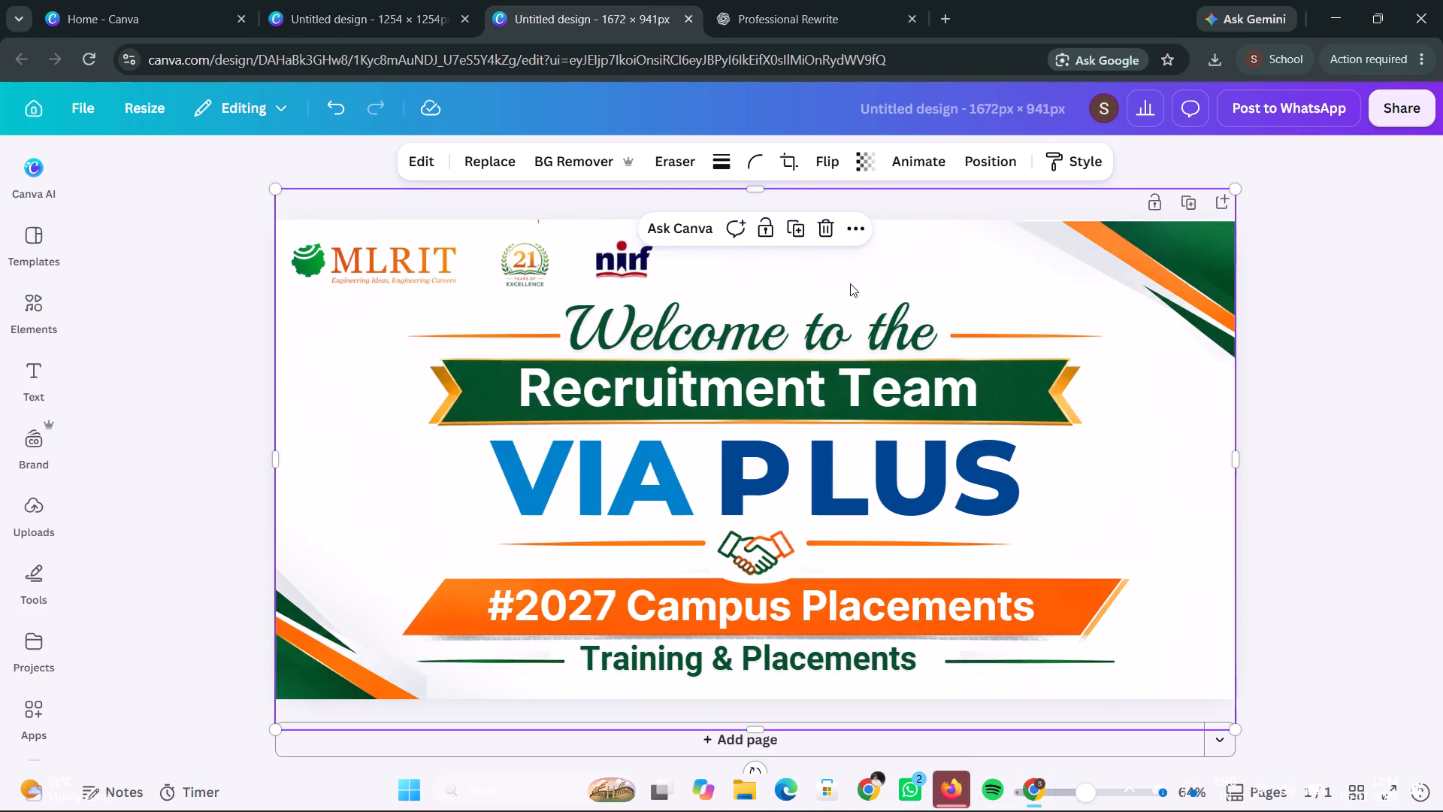
Undo the standalone nirf logo's placement and the deletion to restore the grouped nirf, NAAC and NBA logos.
key(ctrl+z)
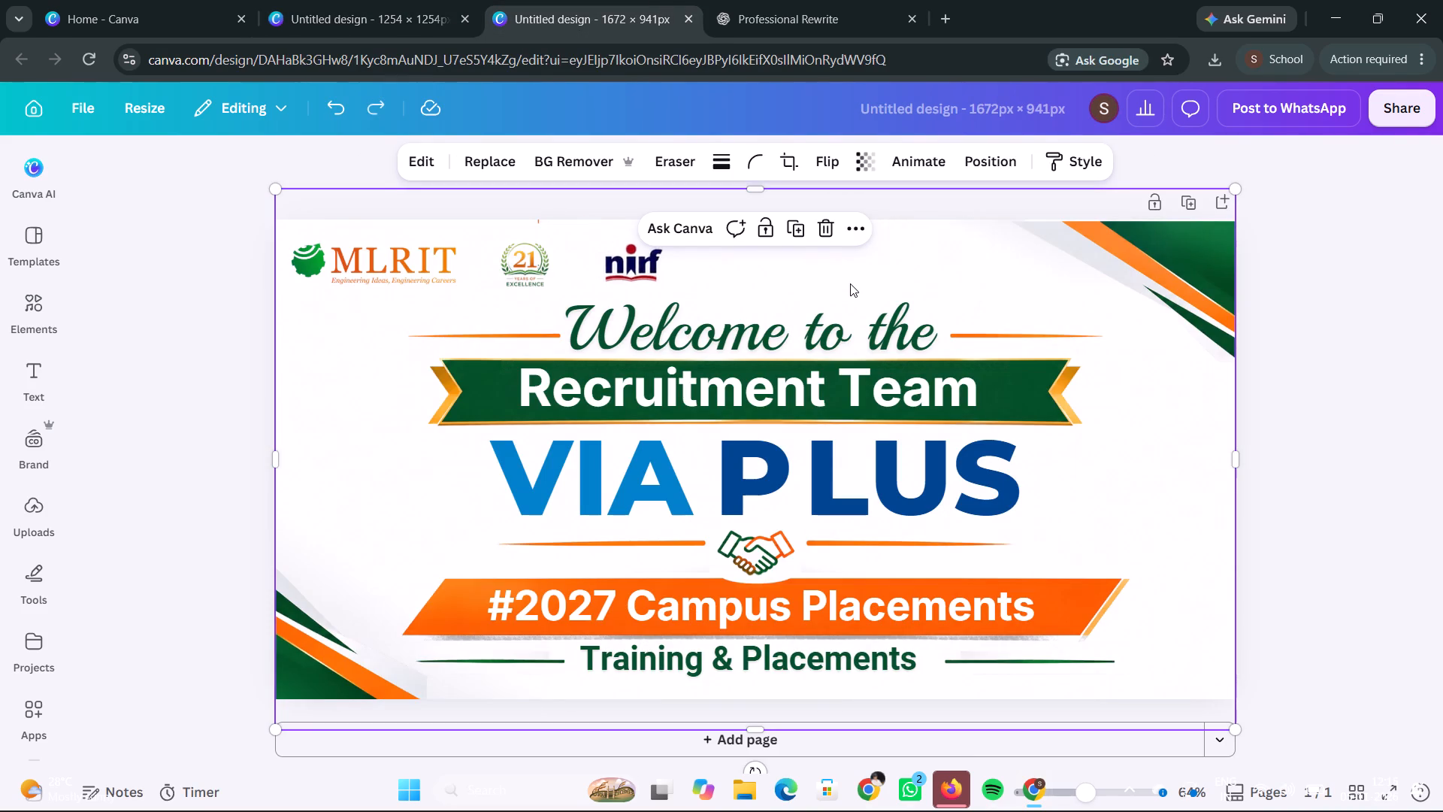
key(ctrl+z)
key(ctrl+z)
key(ctrl+z)
key(ctrl+z)
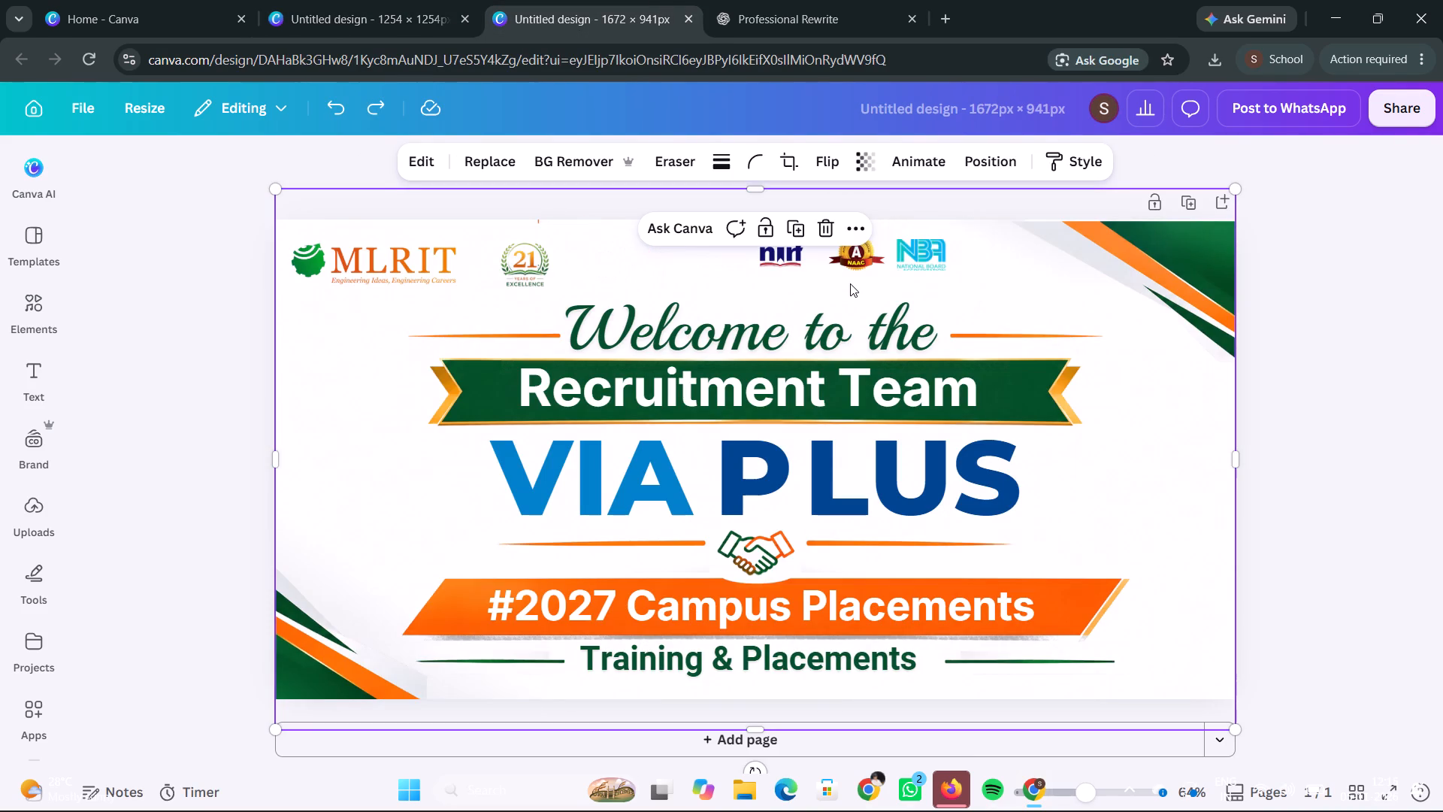
Enlarge the grouped nirf, NAAC and NBA logos proportionally to about 354 × 82 px.
click(861, 243)
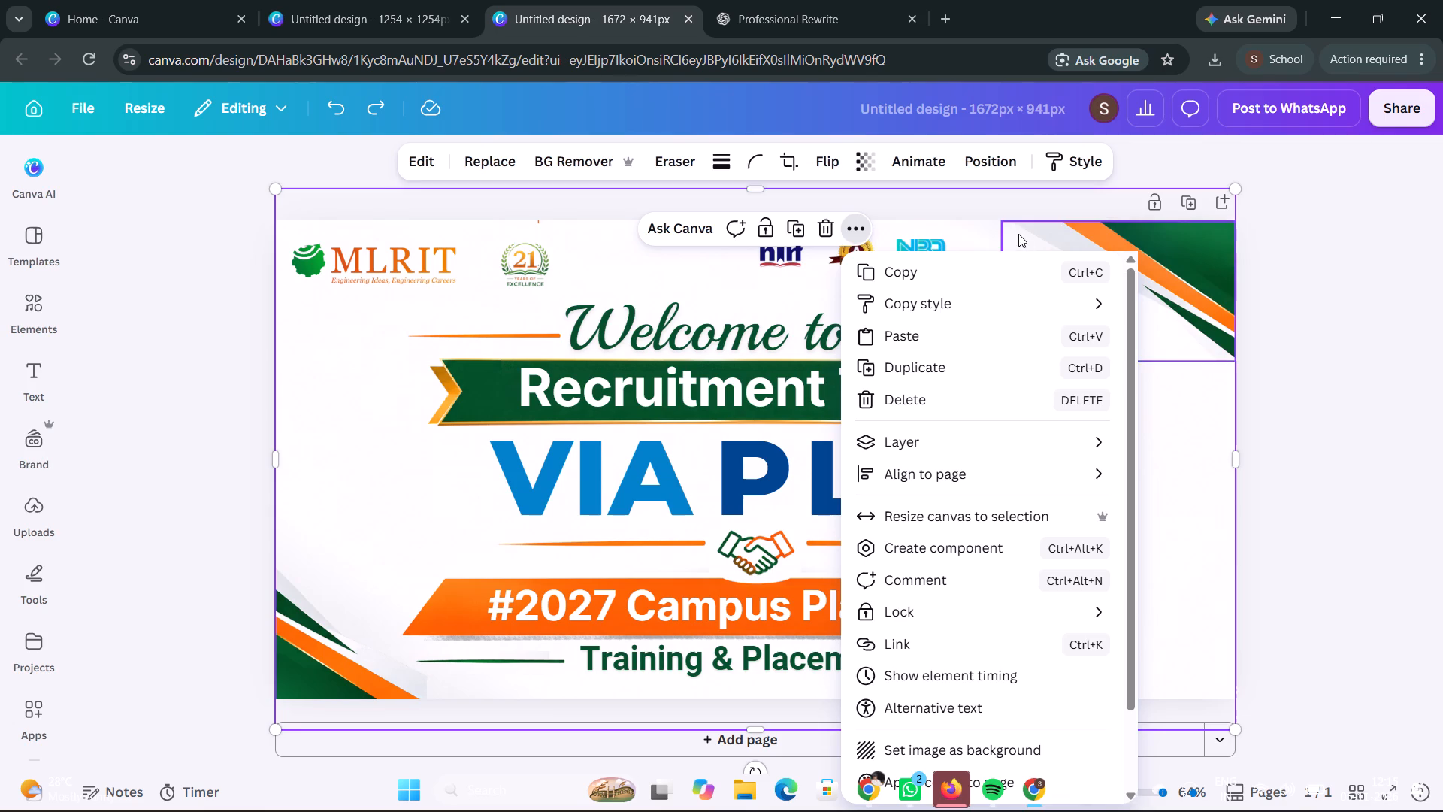
click(1018, 234)
click(924, 247)
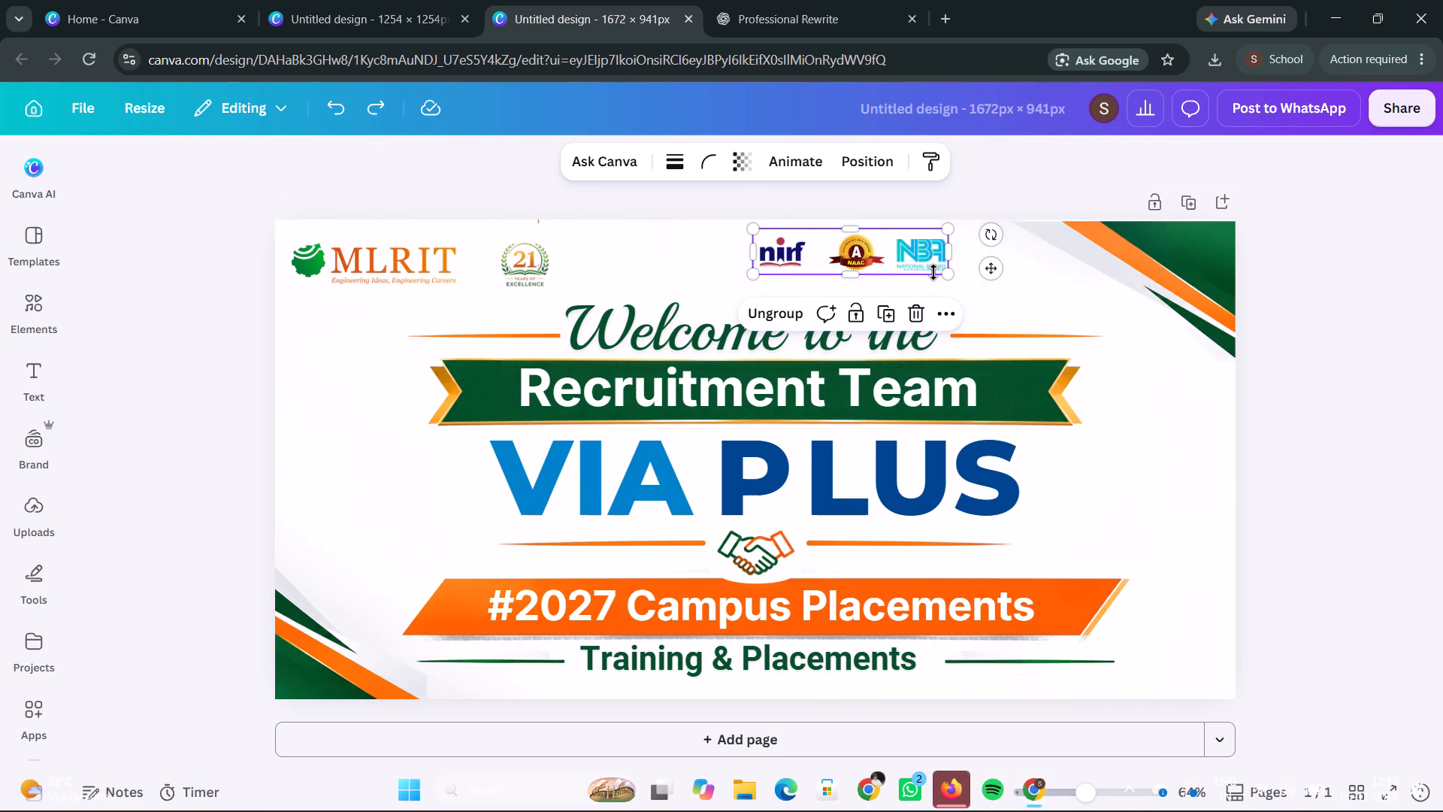
drag(951, 271, 967, 280)
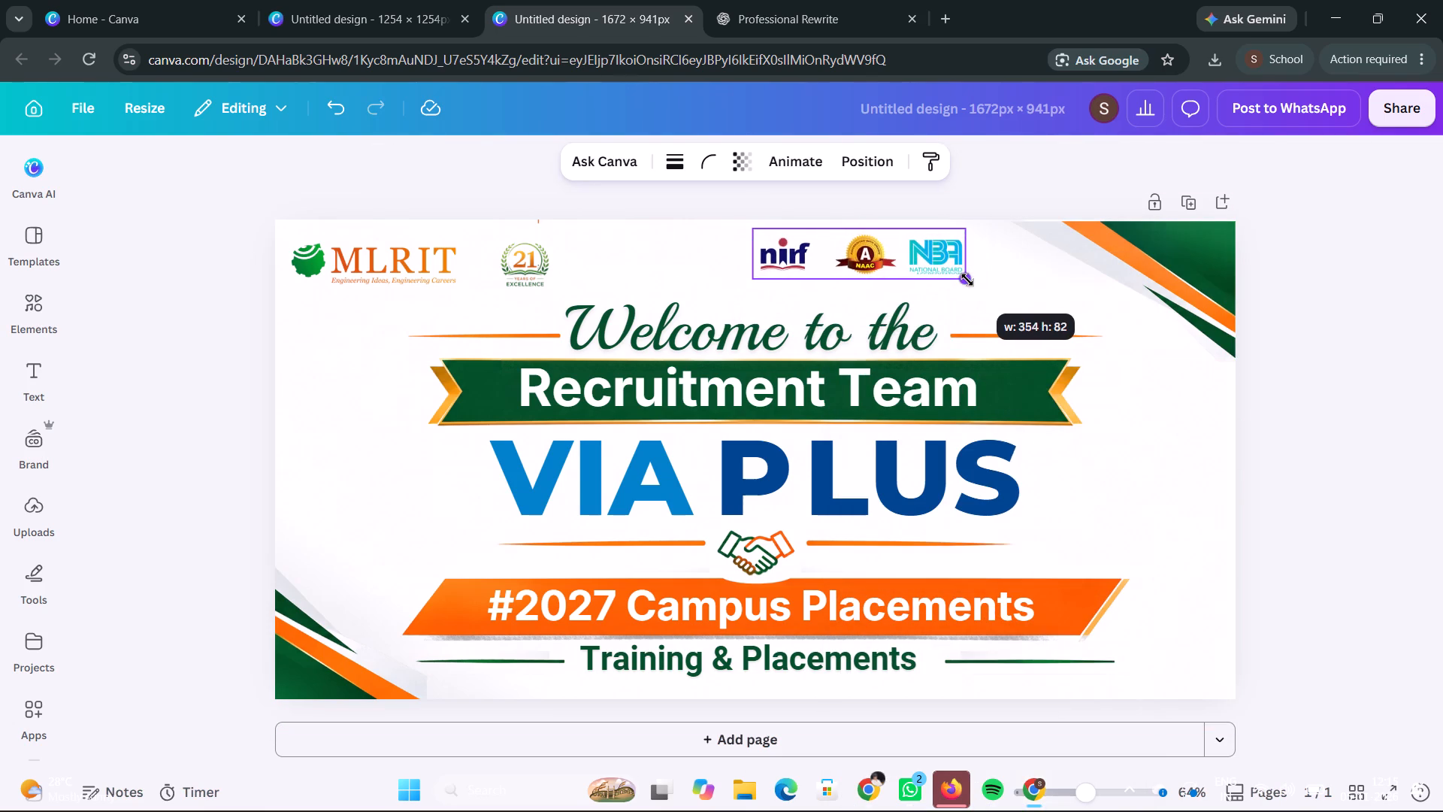
drag(967, 280, 970, 281)
Move the grouped nirf, NAAC and NBA logos near the banner's horizontal centre, level with the MLRIT logo in the top row.
drag(936, 255, 912, 256)
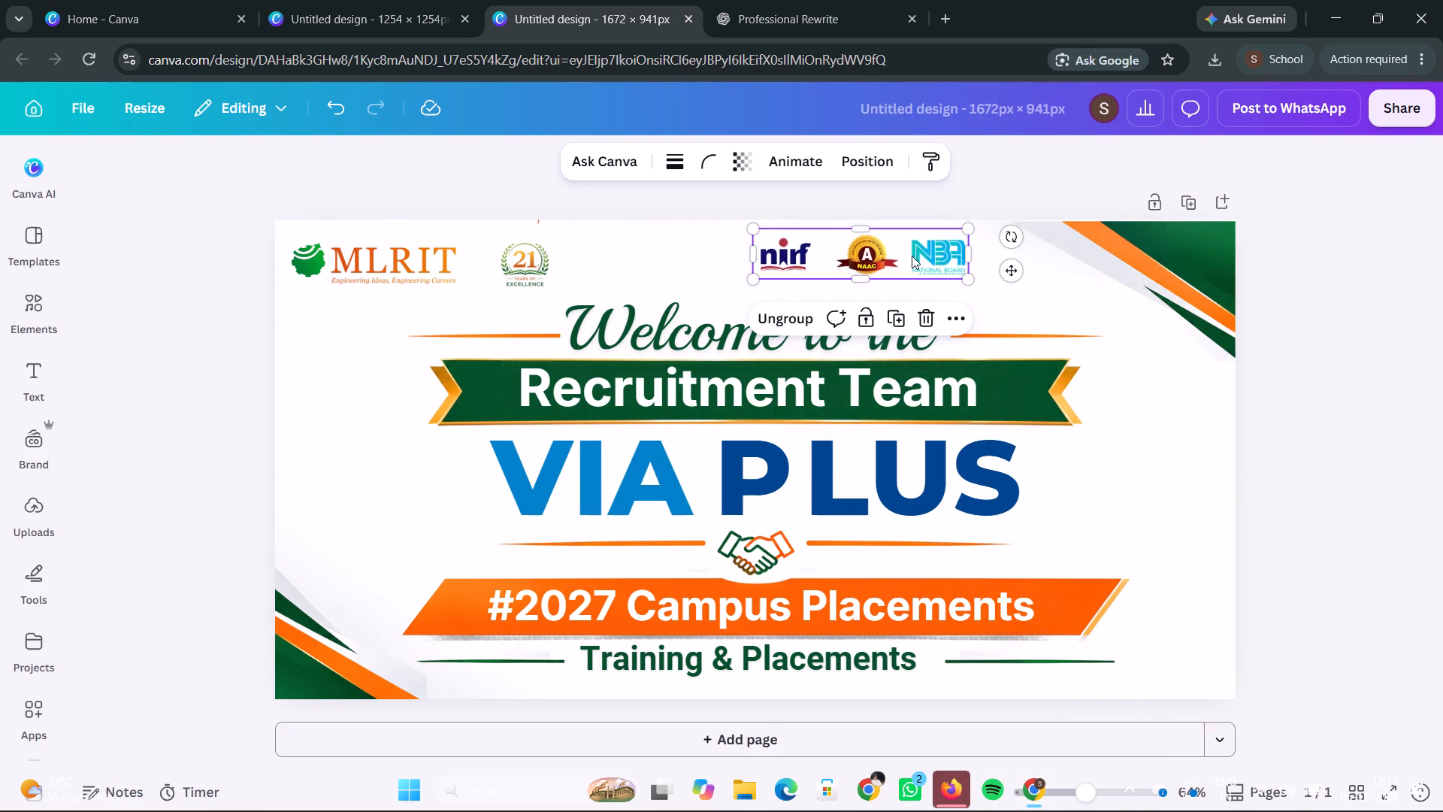
drag(912, 256, 835, 271)
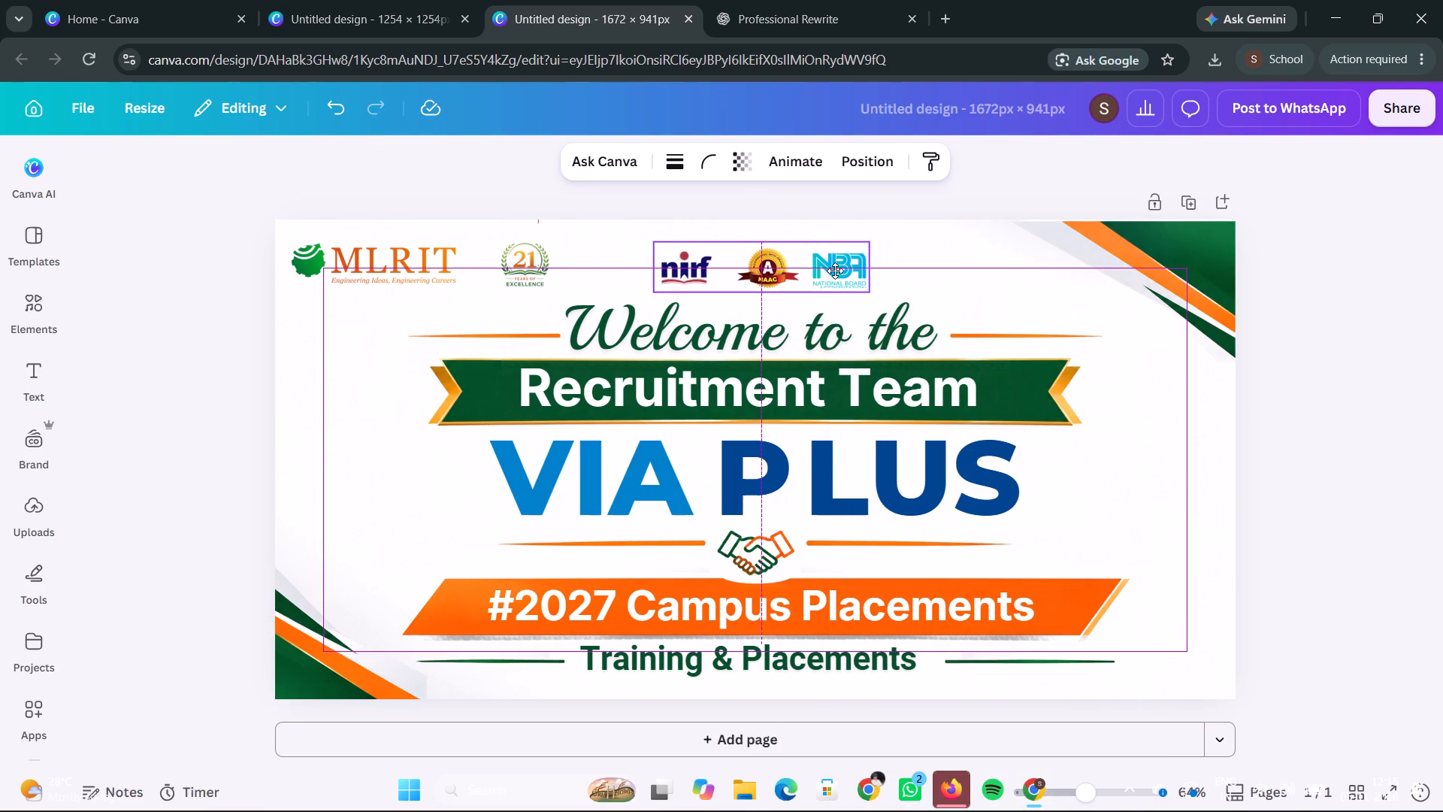
drag(835, 271, 830, 265)
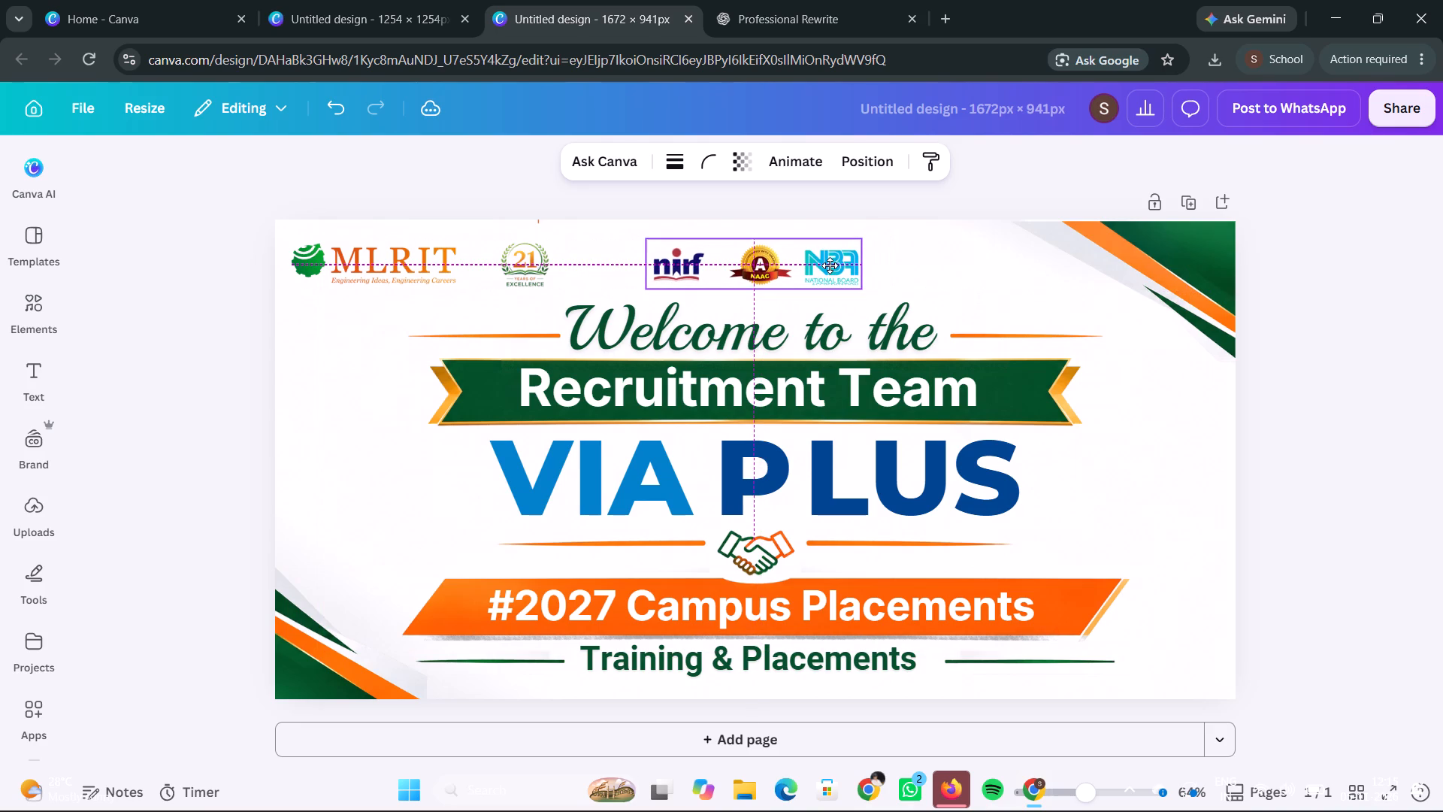
drag(830, 265, 824, 263)
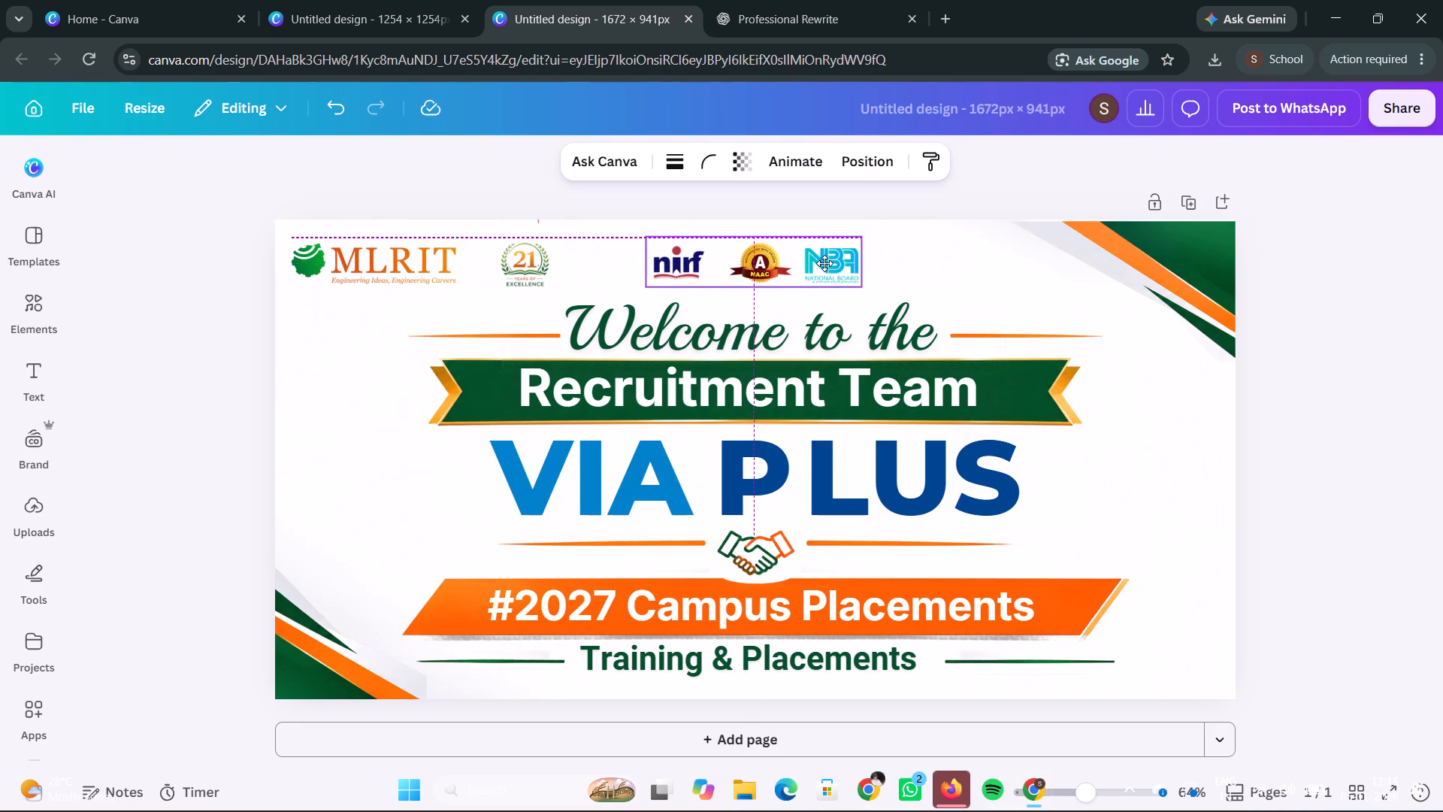
drag(824, 263, 811, 265)
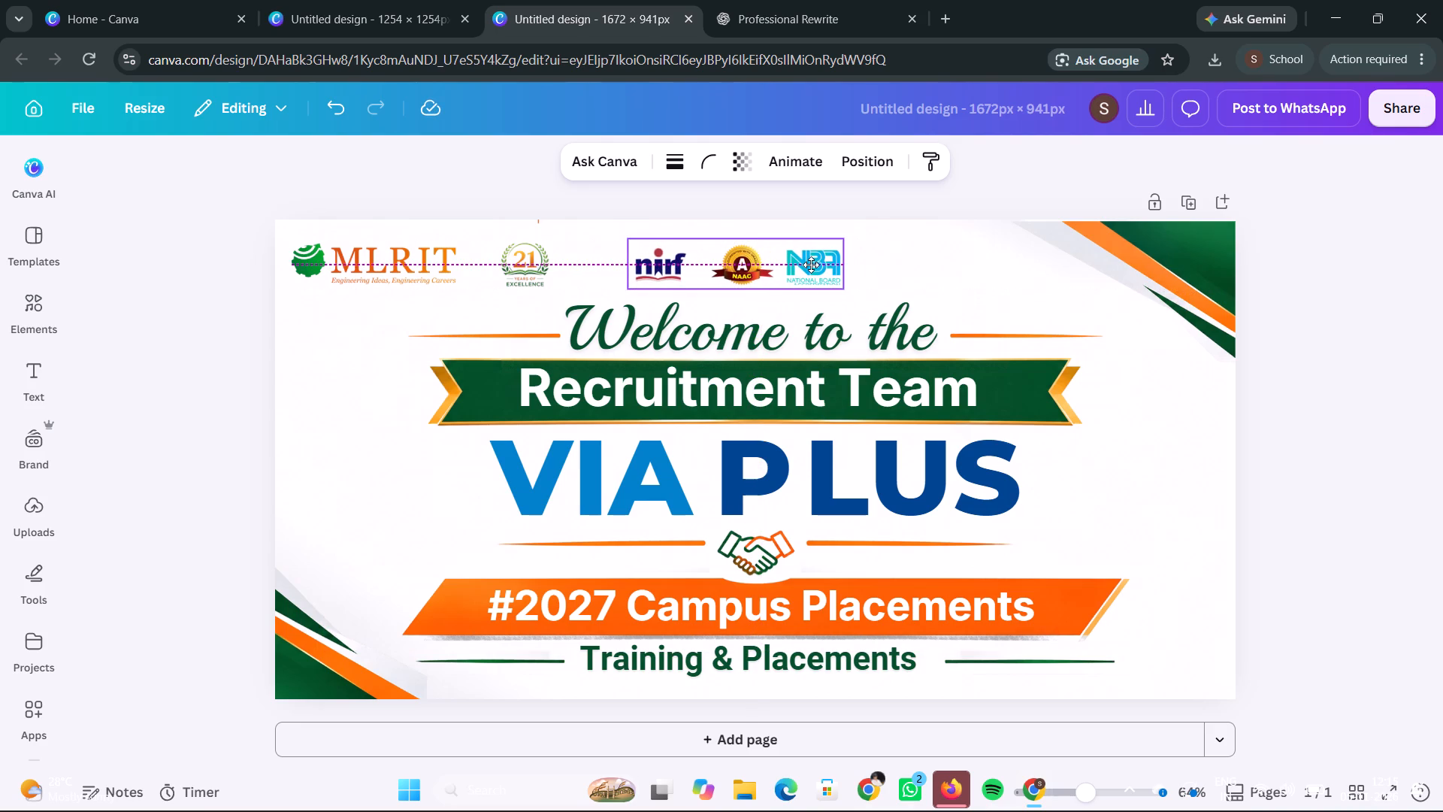
drag(811, 265, 811, 263)
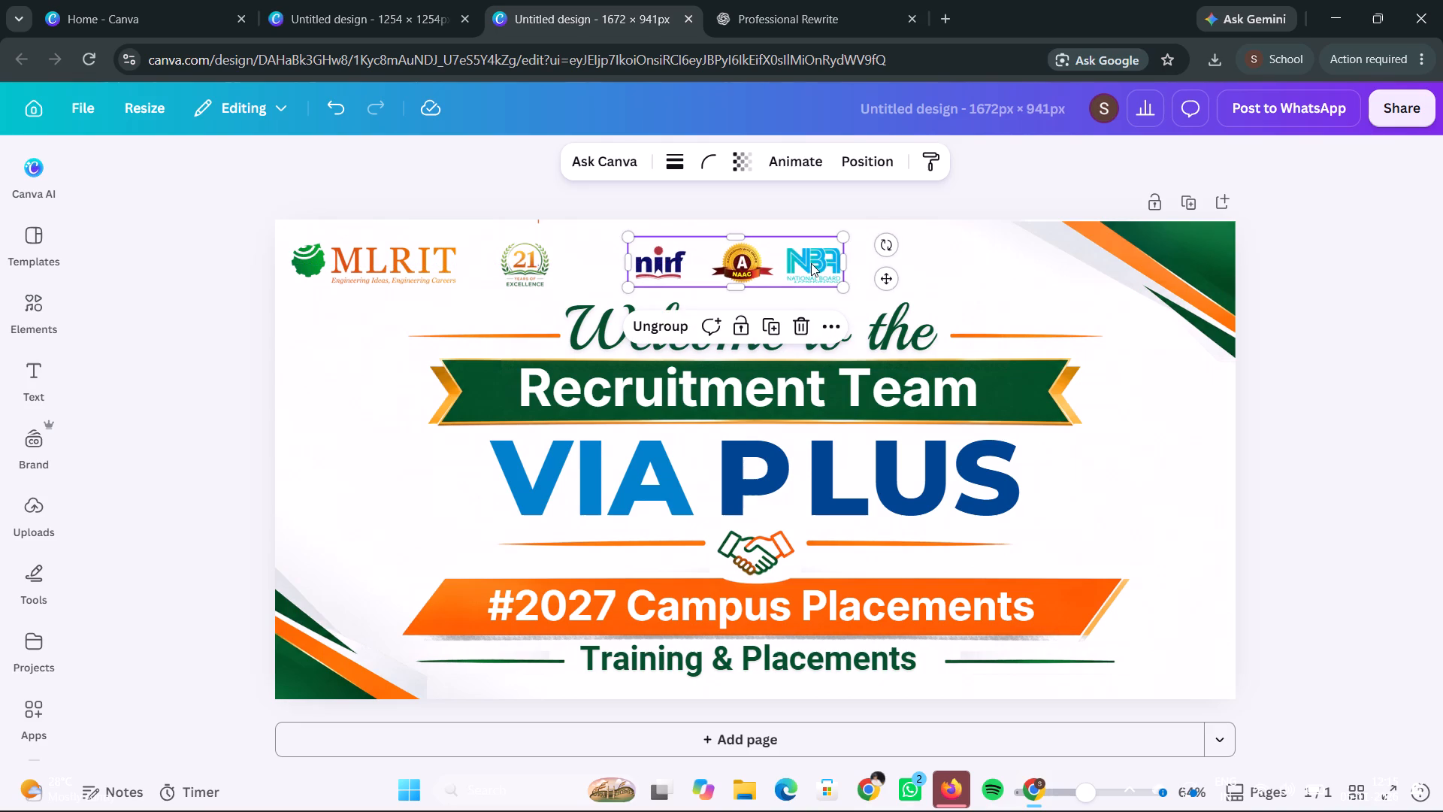
click(948, 281)
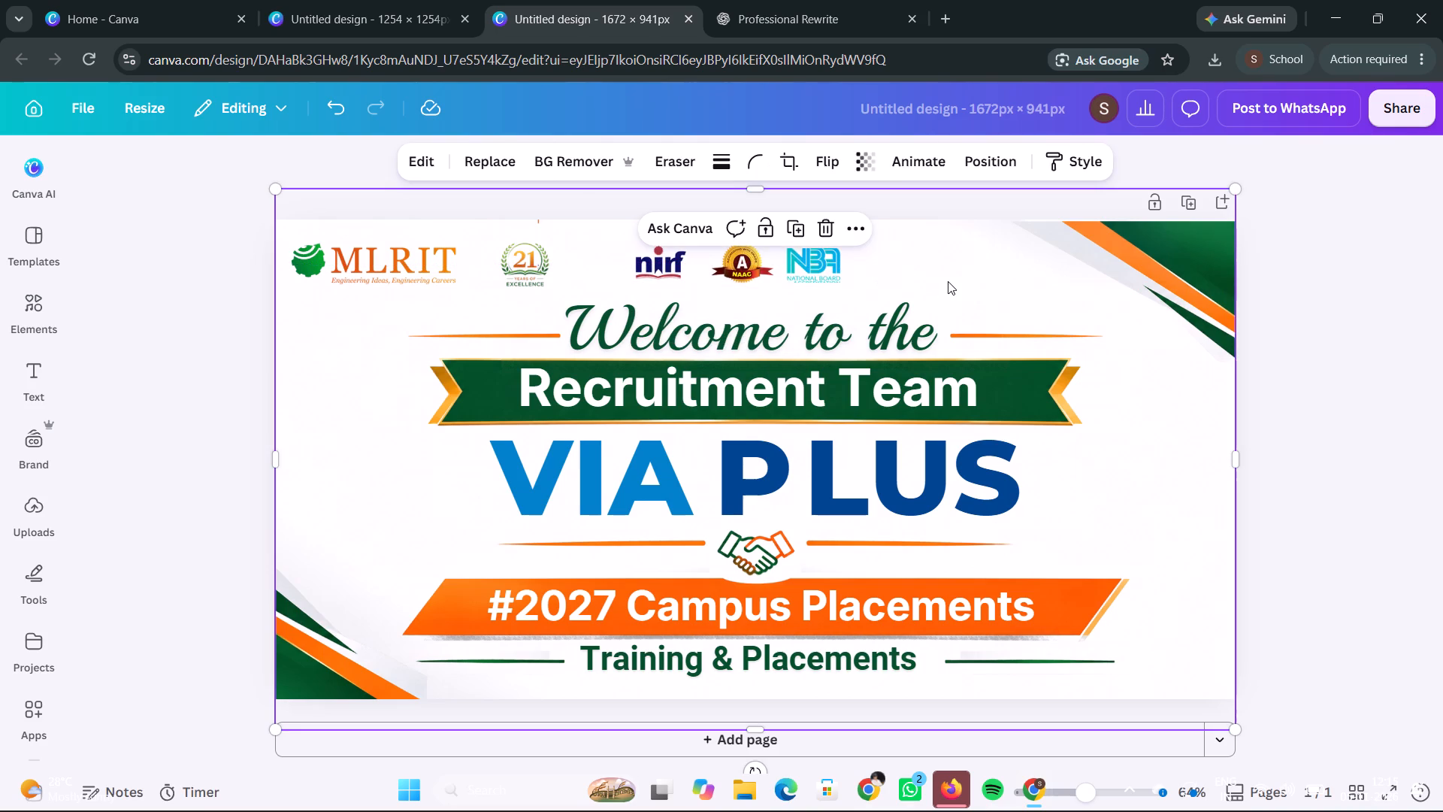
drag(728, 265, 709, 261)
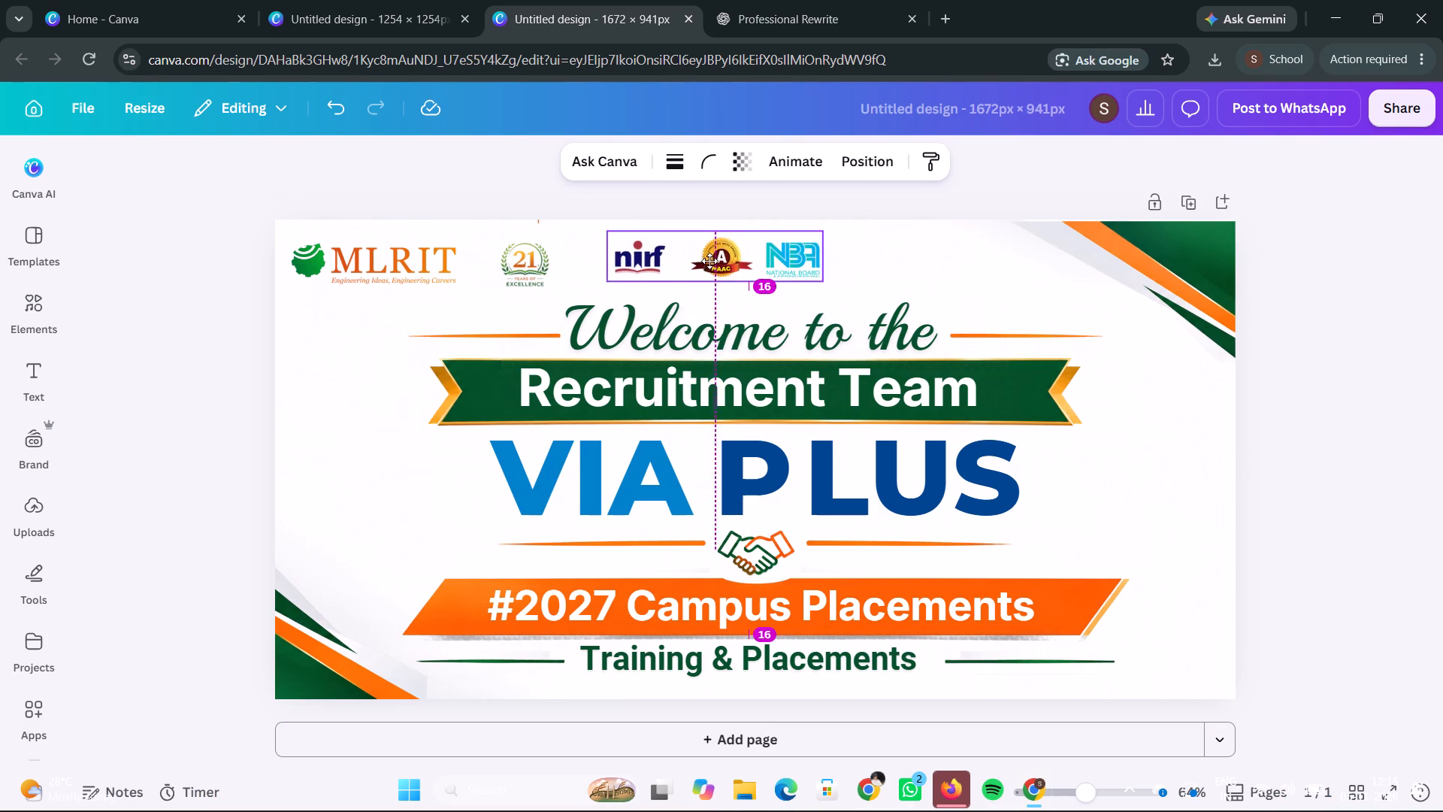
drag(709, 261, 696, 265)
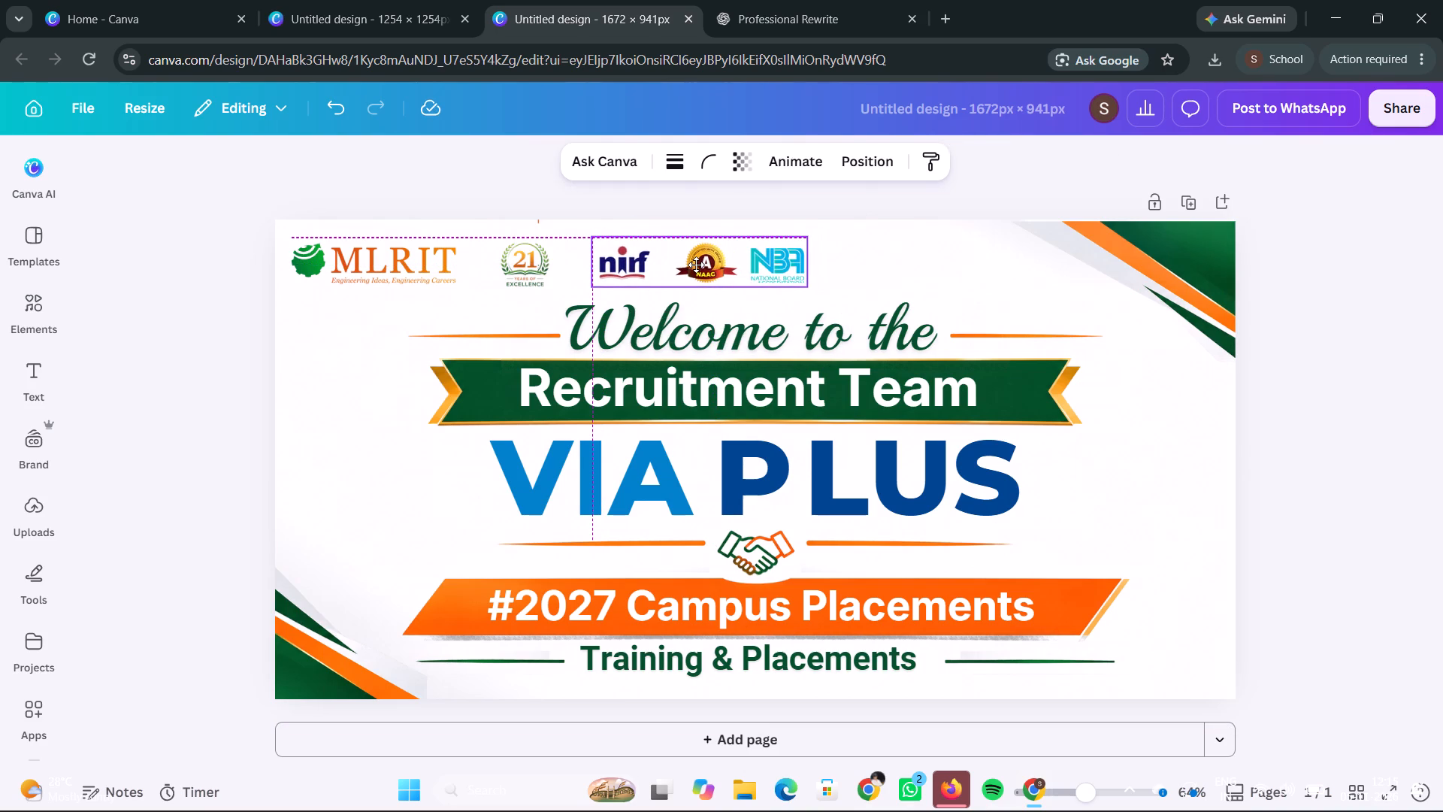
drag(696, 265, 711, 266)
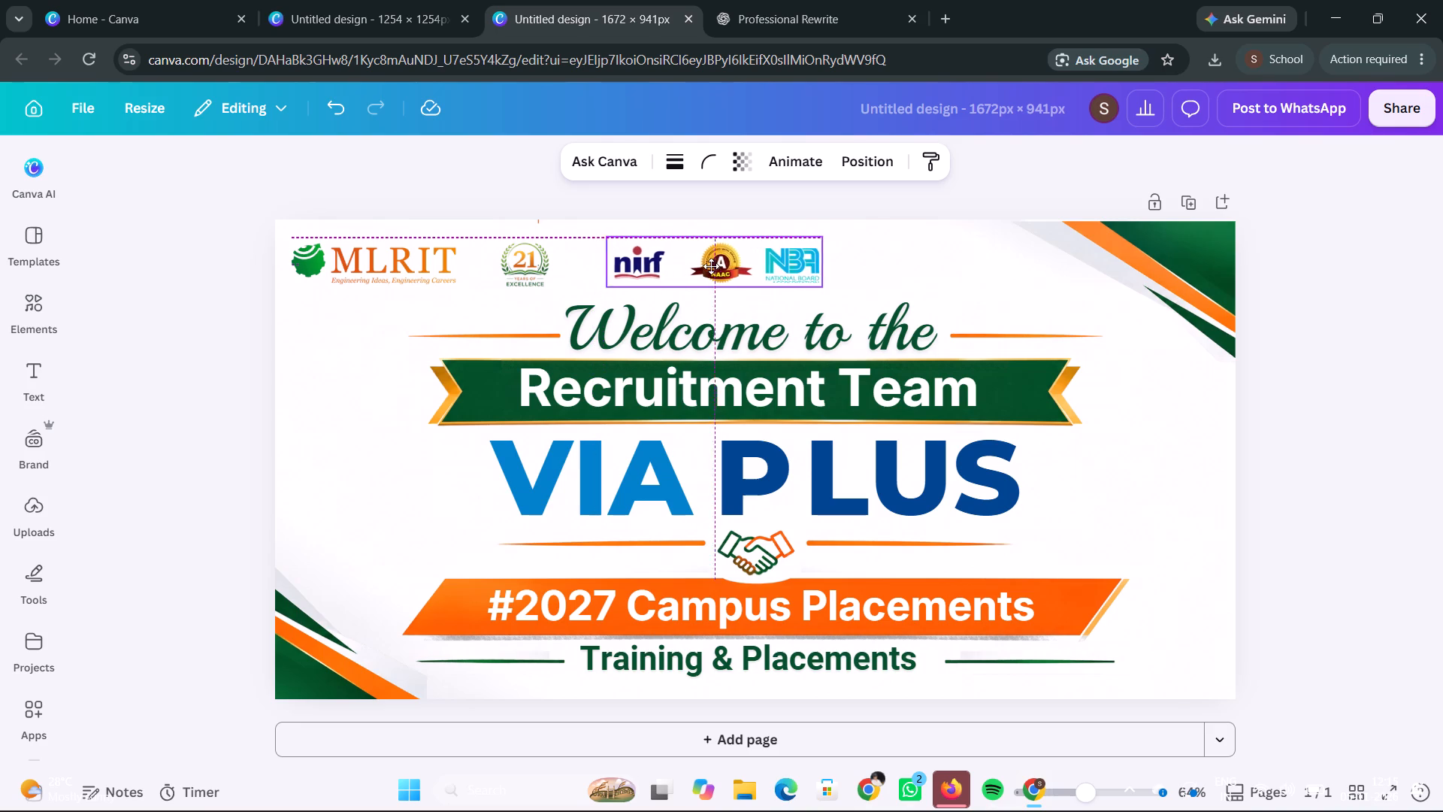
drag(711, 266, 760, 265)
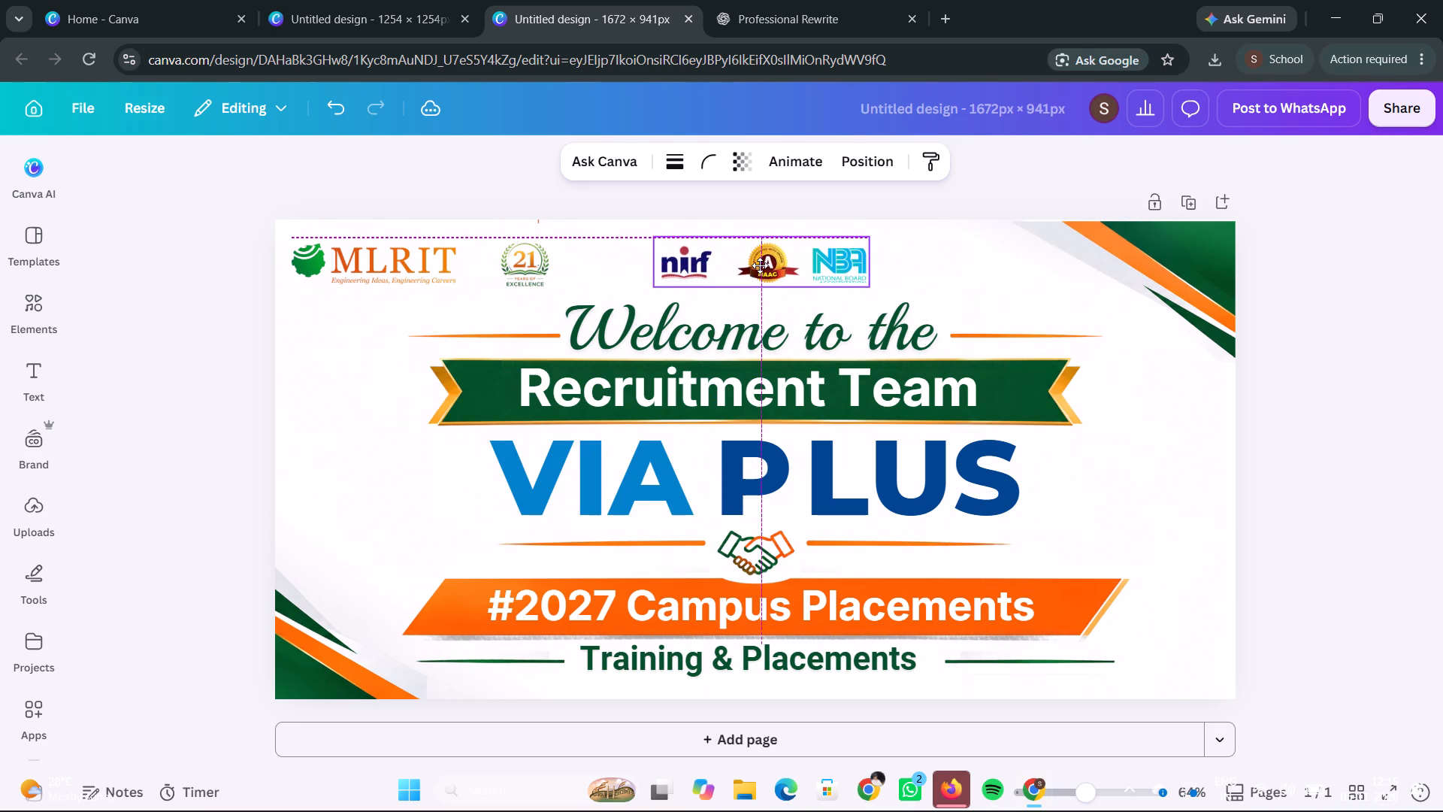
drag(760, 265, 760, 260)
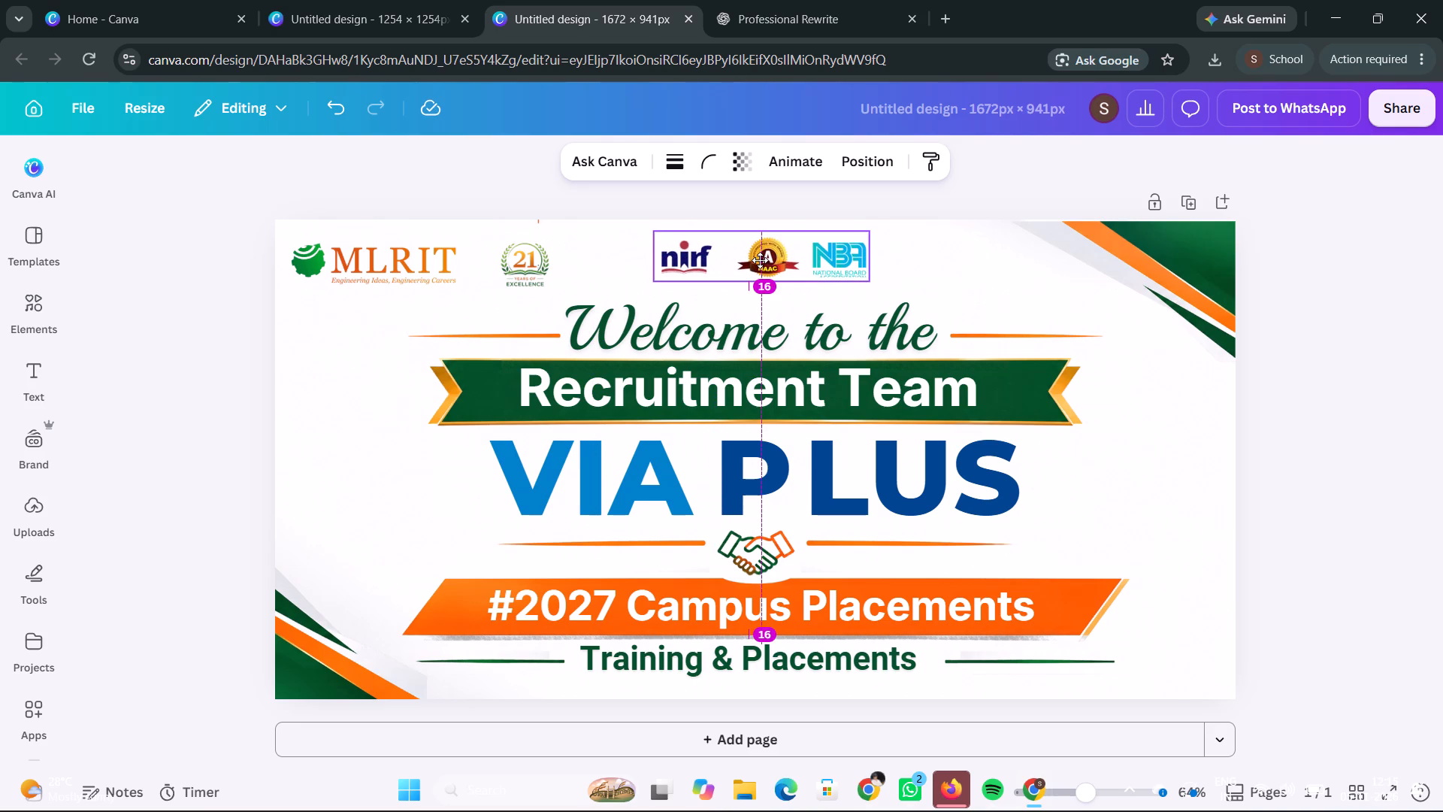
drag(760, 260, 757, 259)
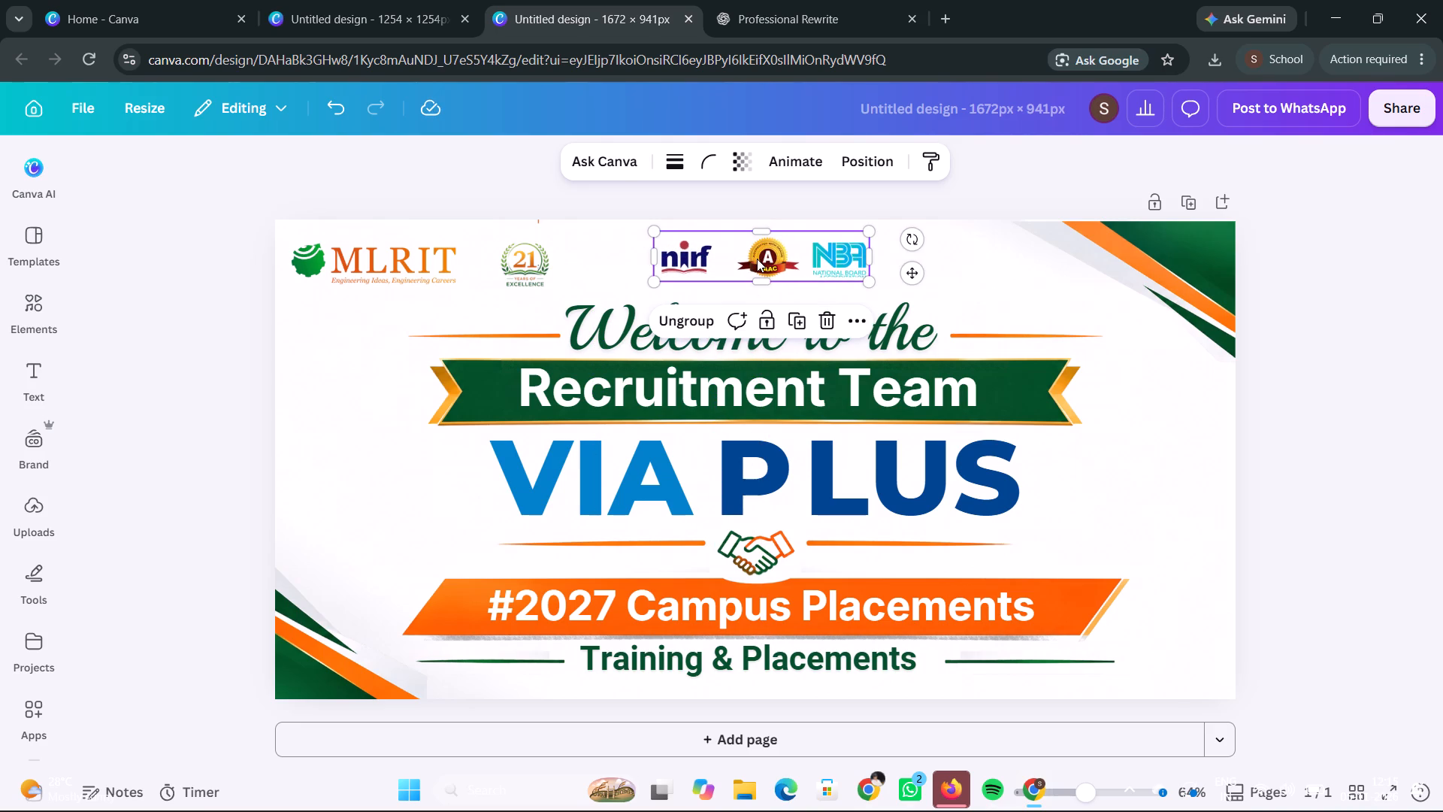
Move the 21 Years of Excellence logo into the middle of the gap between the MLRIT logo and the nirf group.
drag(530, 273, 580, 267)
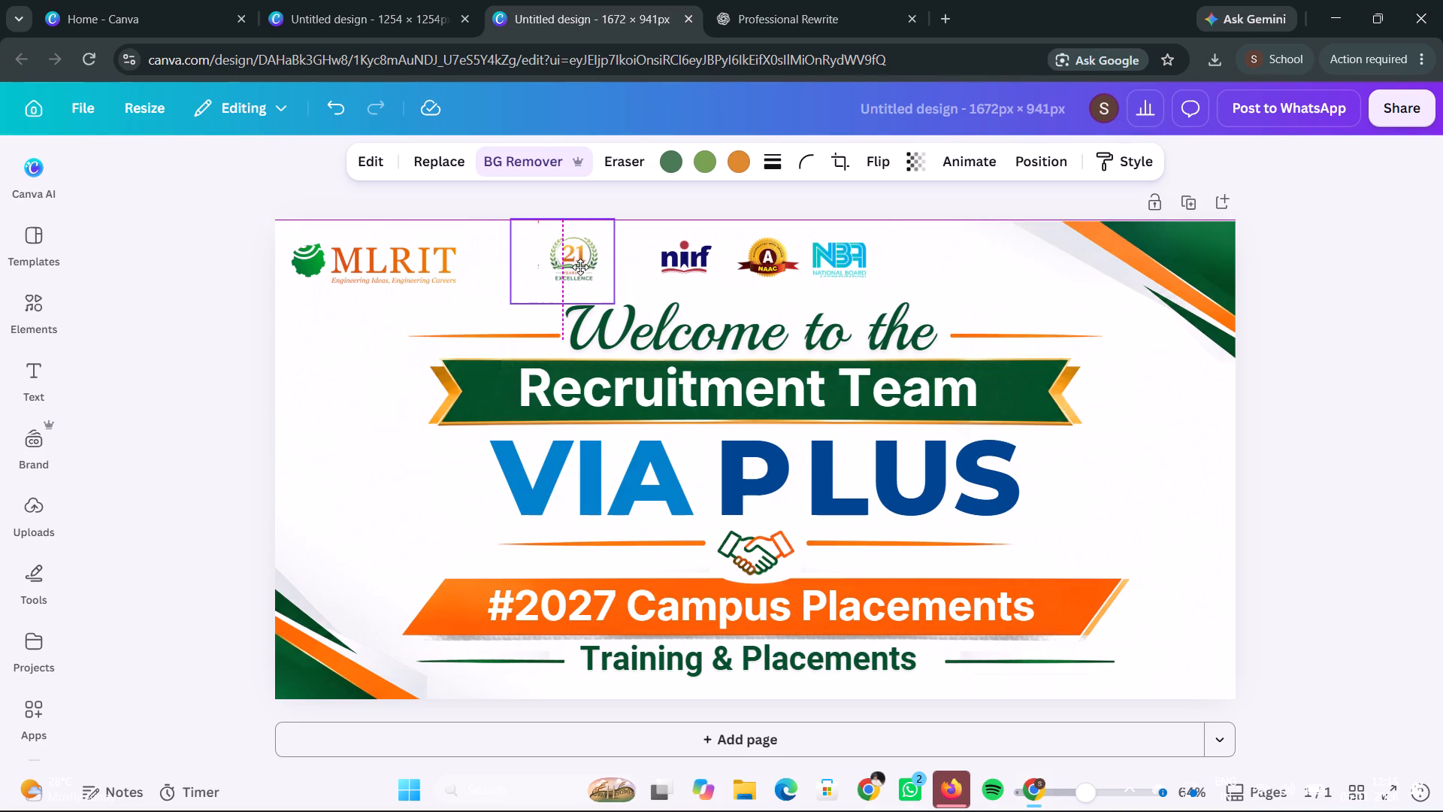
drag(580, 267, 582, 267)
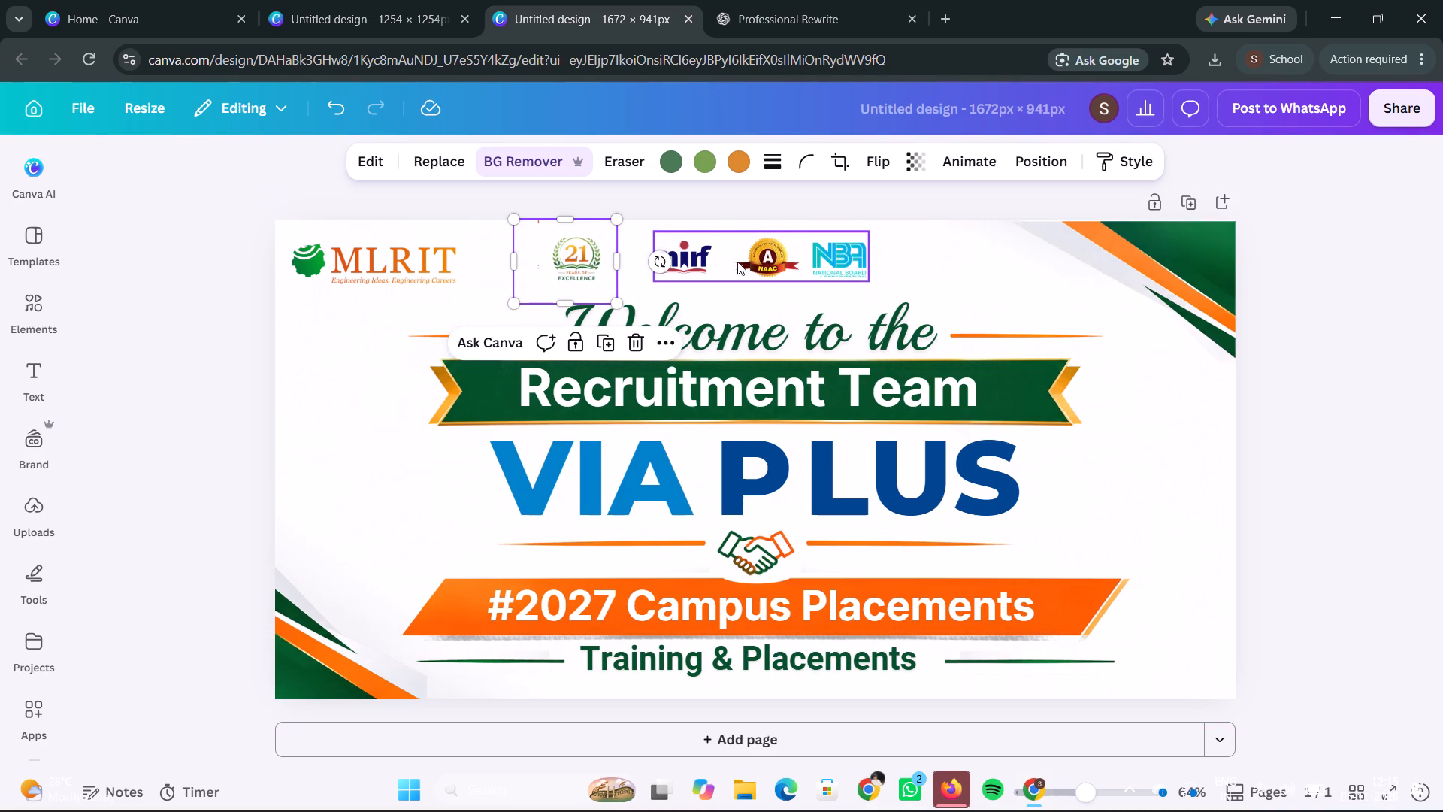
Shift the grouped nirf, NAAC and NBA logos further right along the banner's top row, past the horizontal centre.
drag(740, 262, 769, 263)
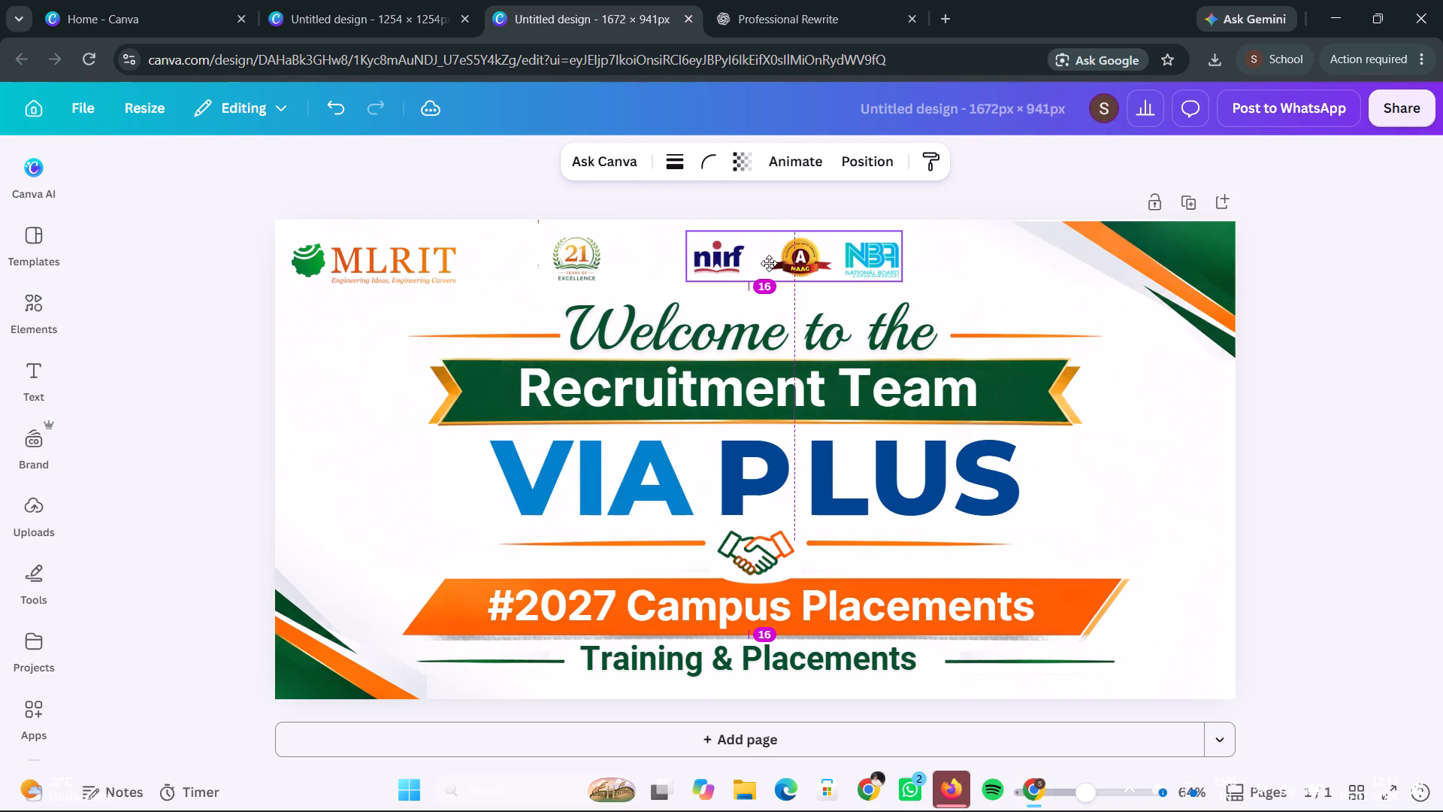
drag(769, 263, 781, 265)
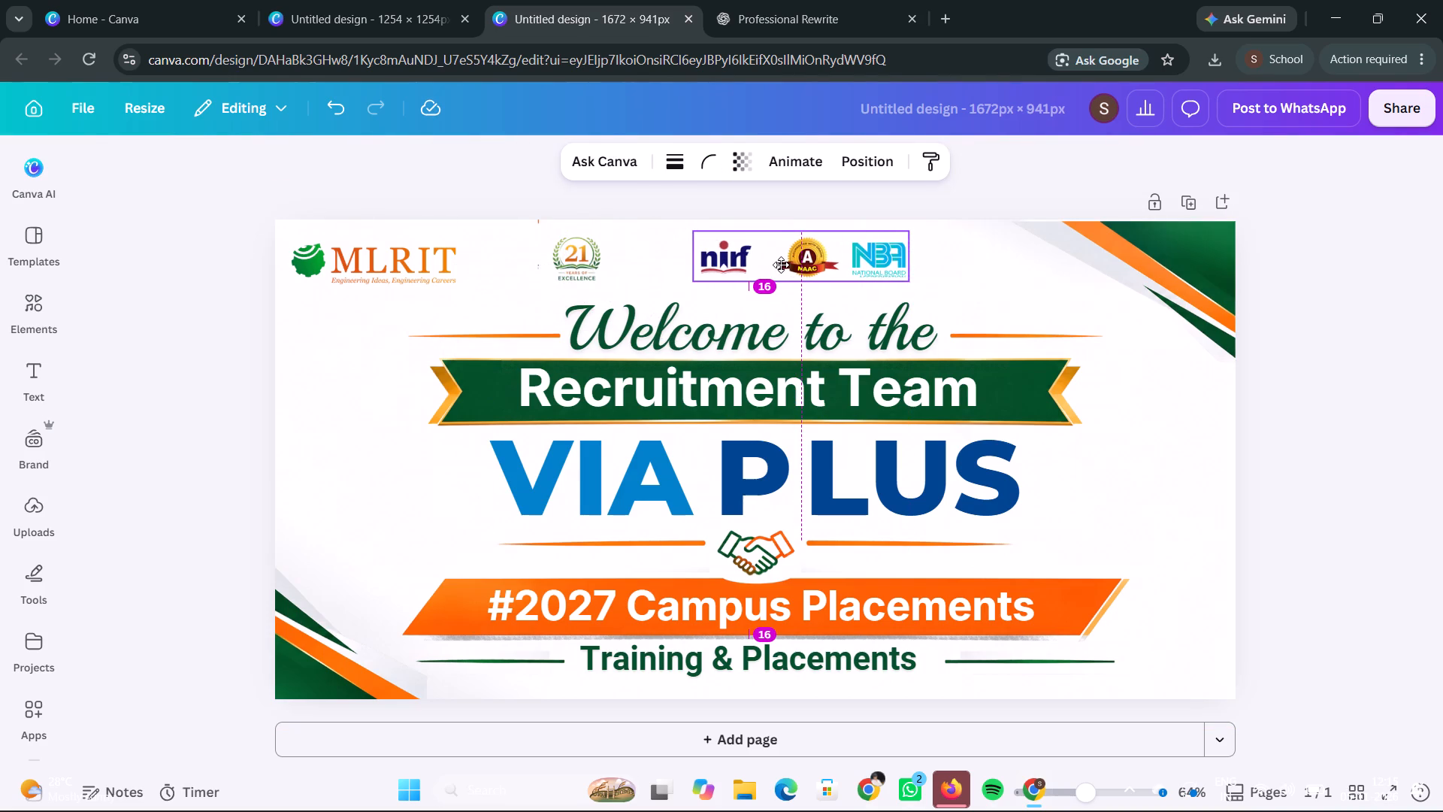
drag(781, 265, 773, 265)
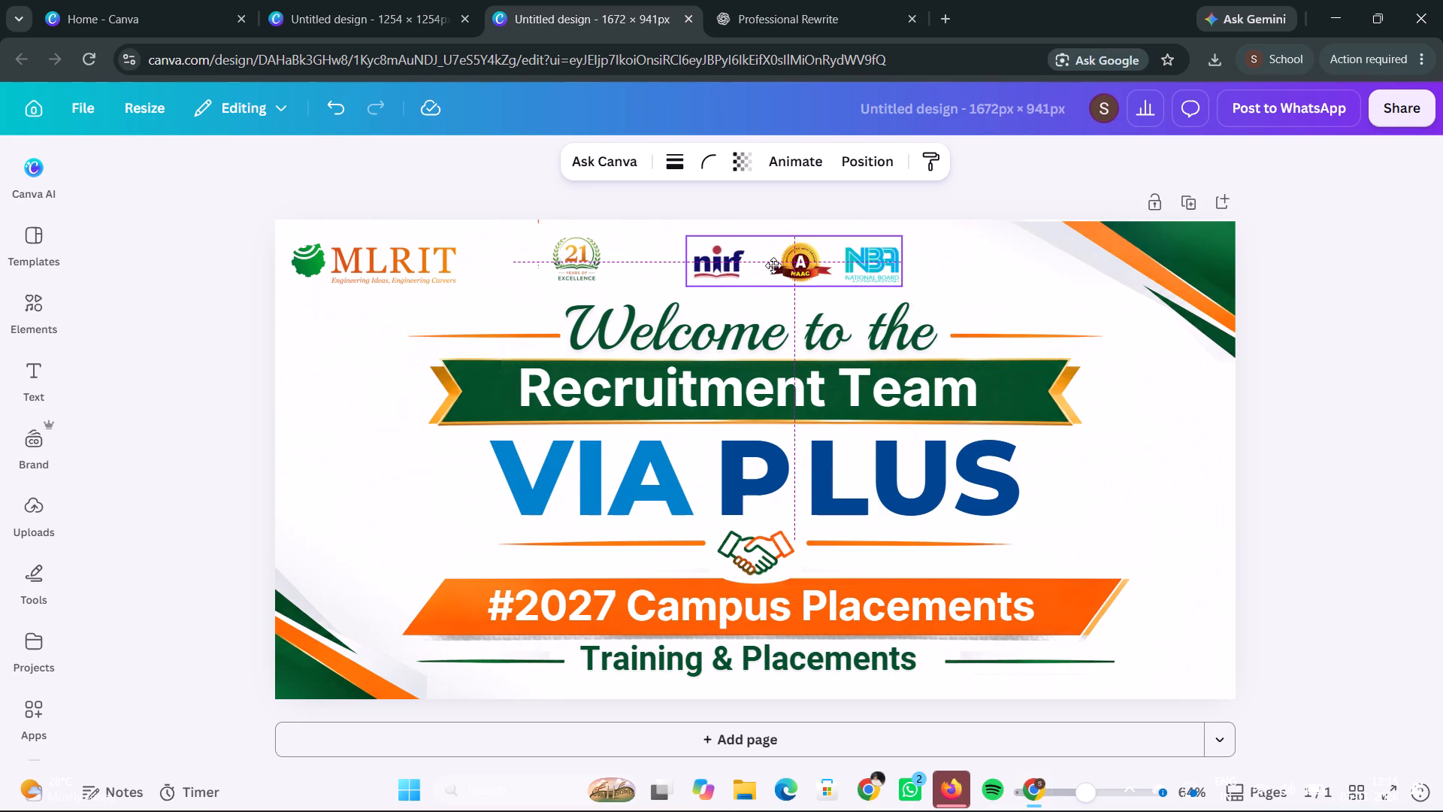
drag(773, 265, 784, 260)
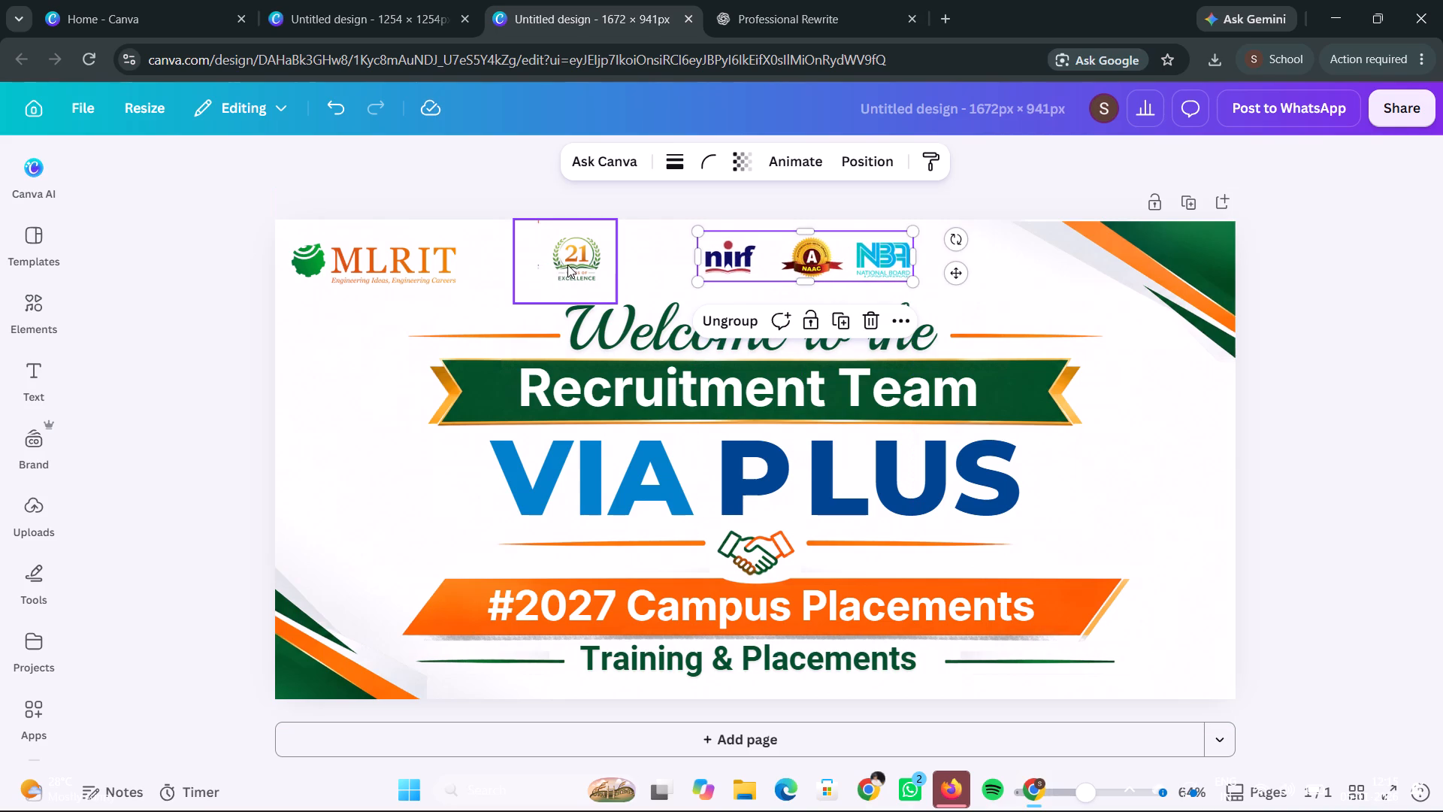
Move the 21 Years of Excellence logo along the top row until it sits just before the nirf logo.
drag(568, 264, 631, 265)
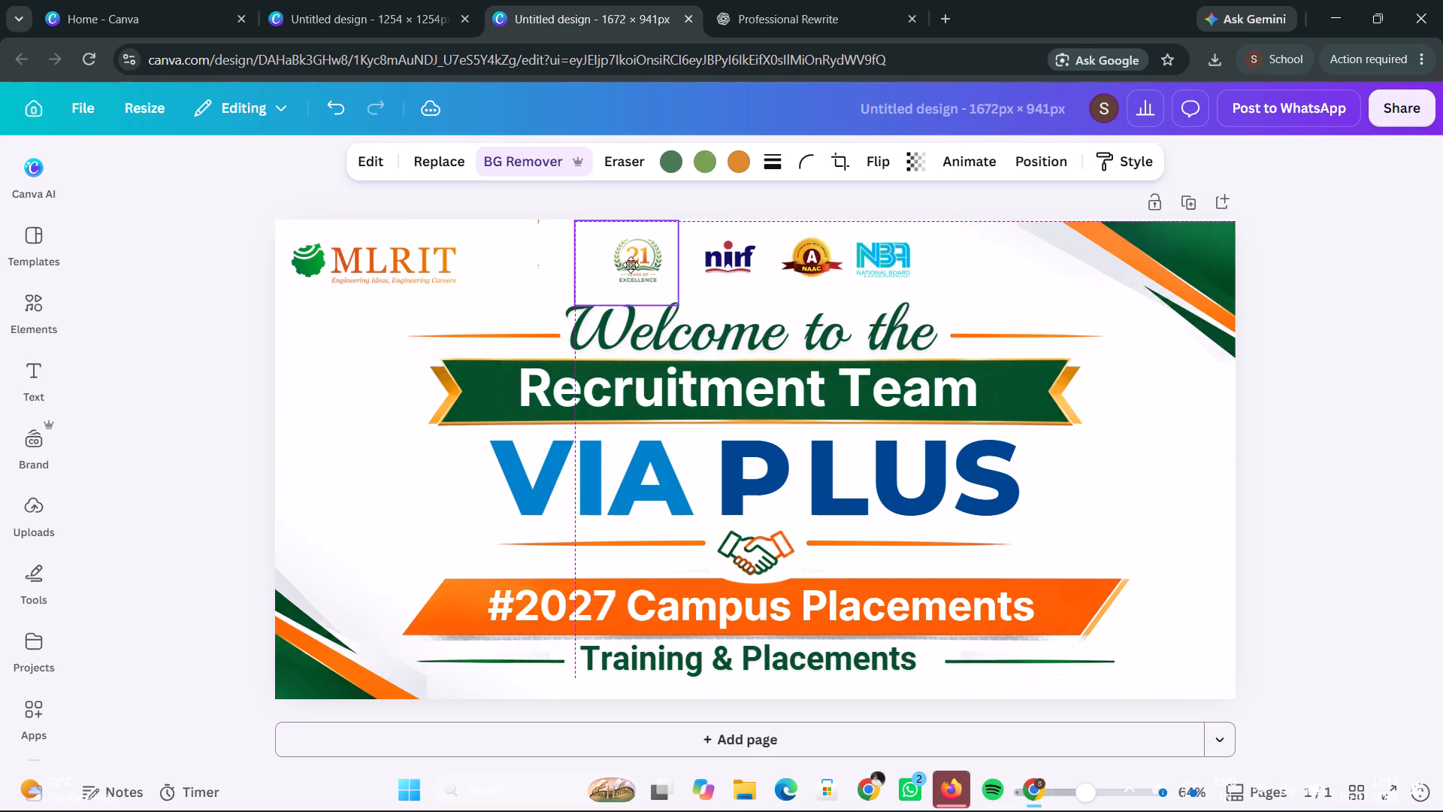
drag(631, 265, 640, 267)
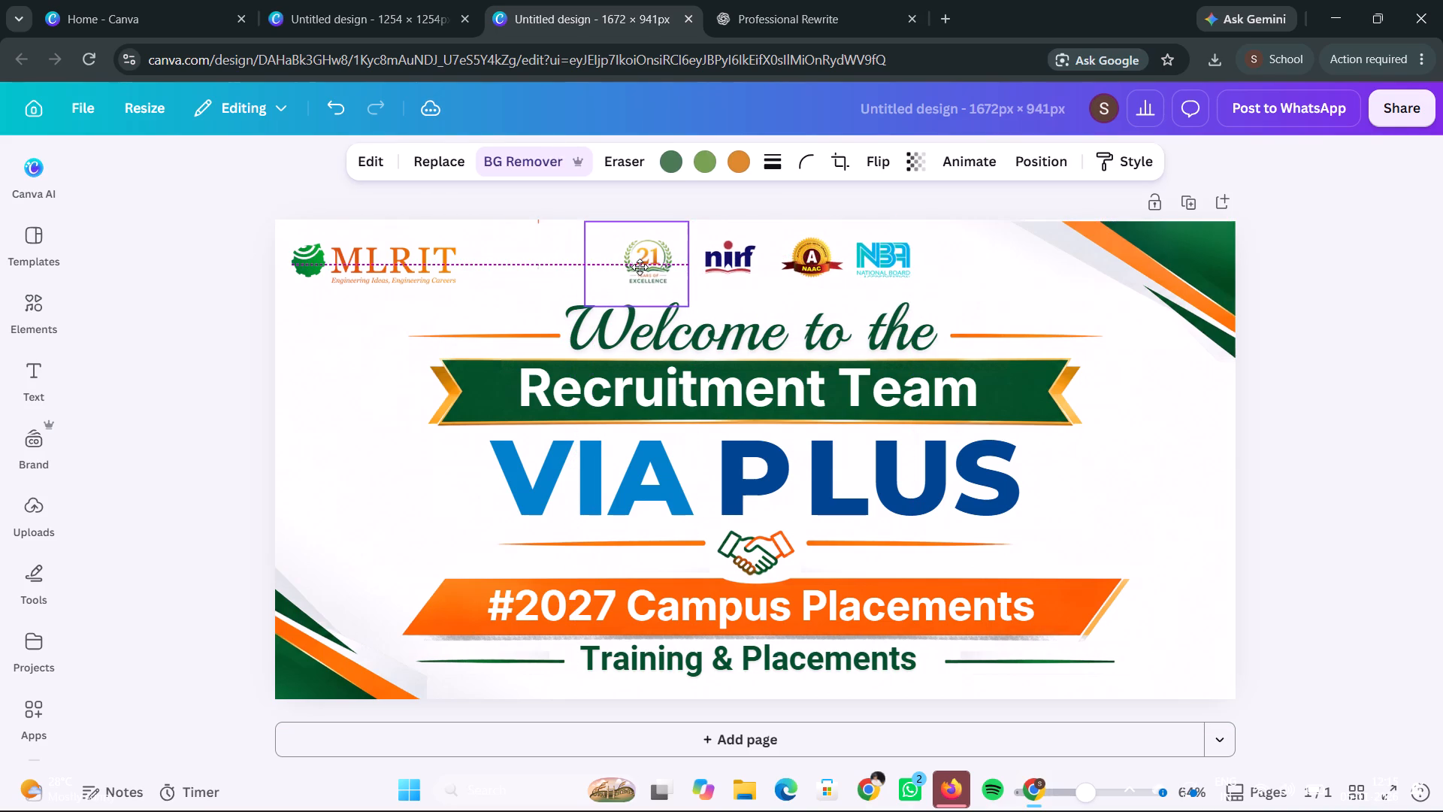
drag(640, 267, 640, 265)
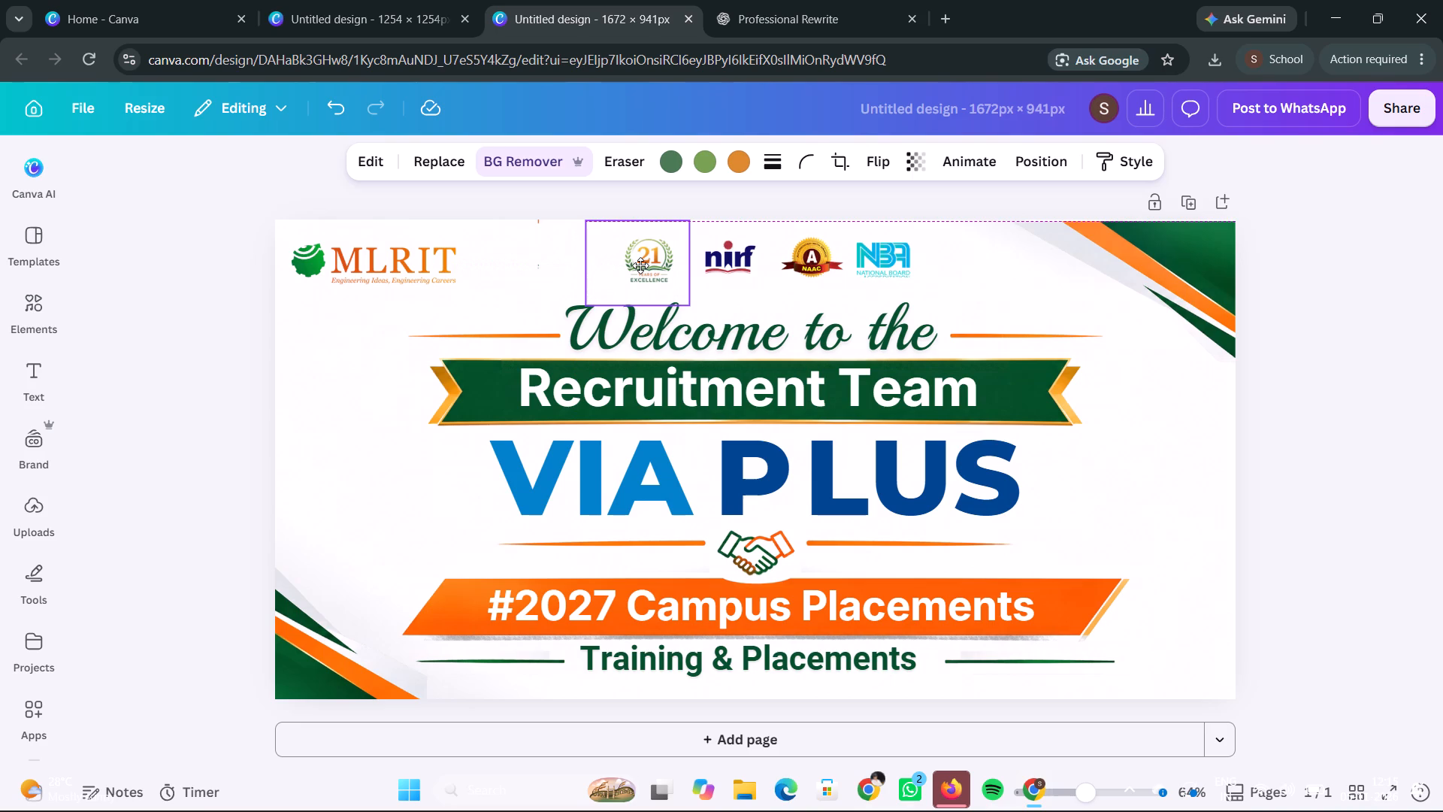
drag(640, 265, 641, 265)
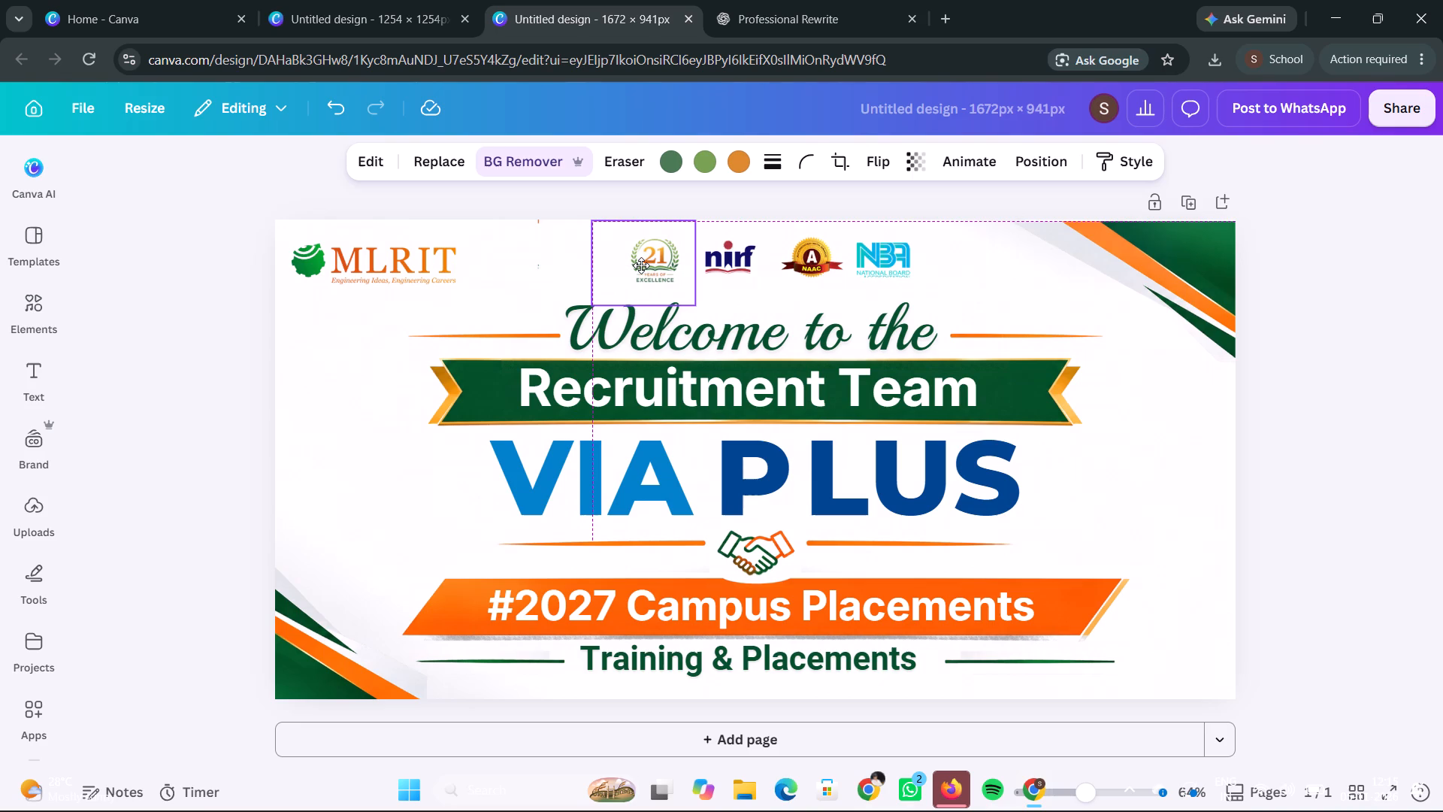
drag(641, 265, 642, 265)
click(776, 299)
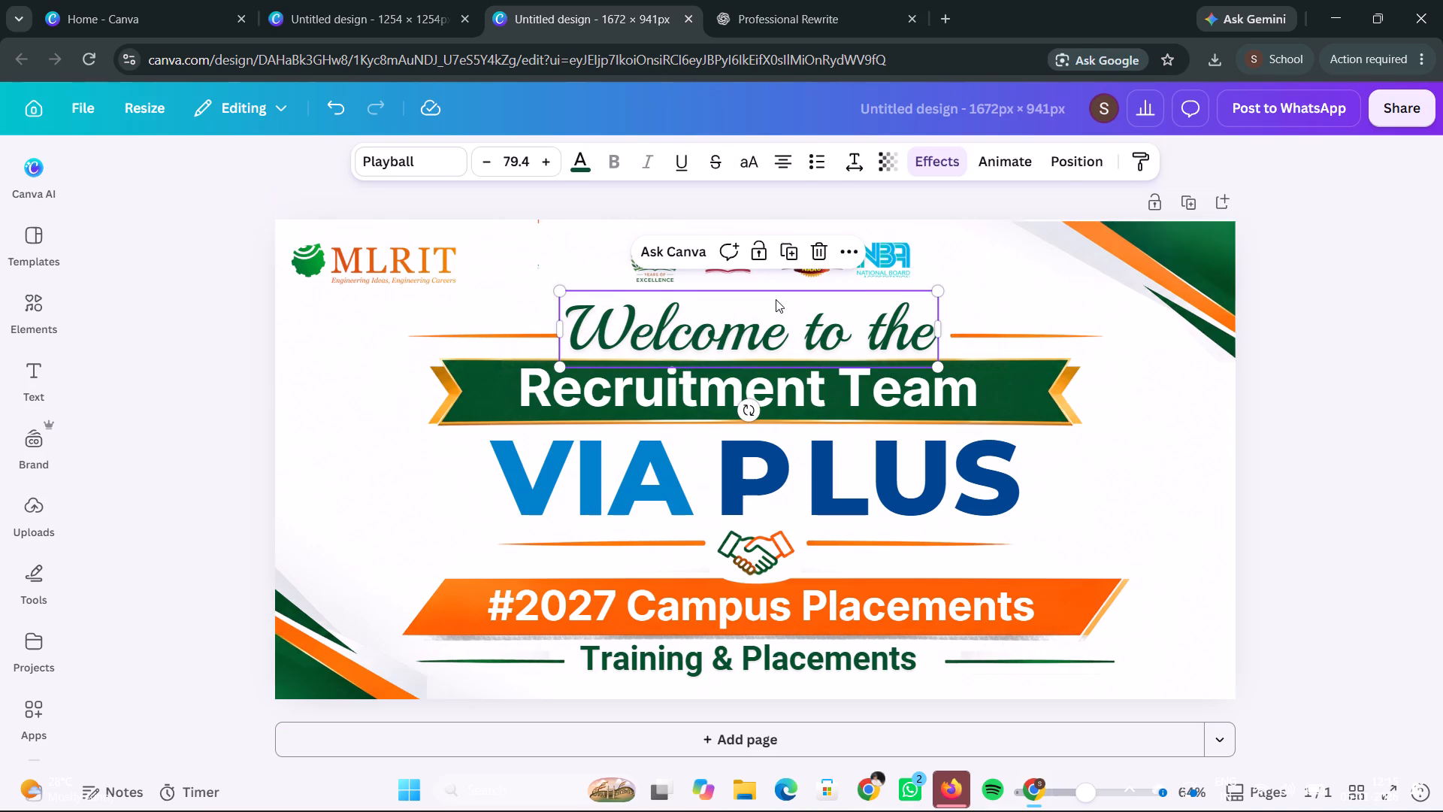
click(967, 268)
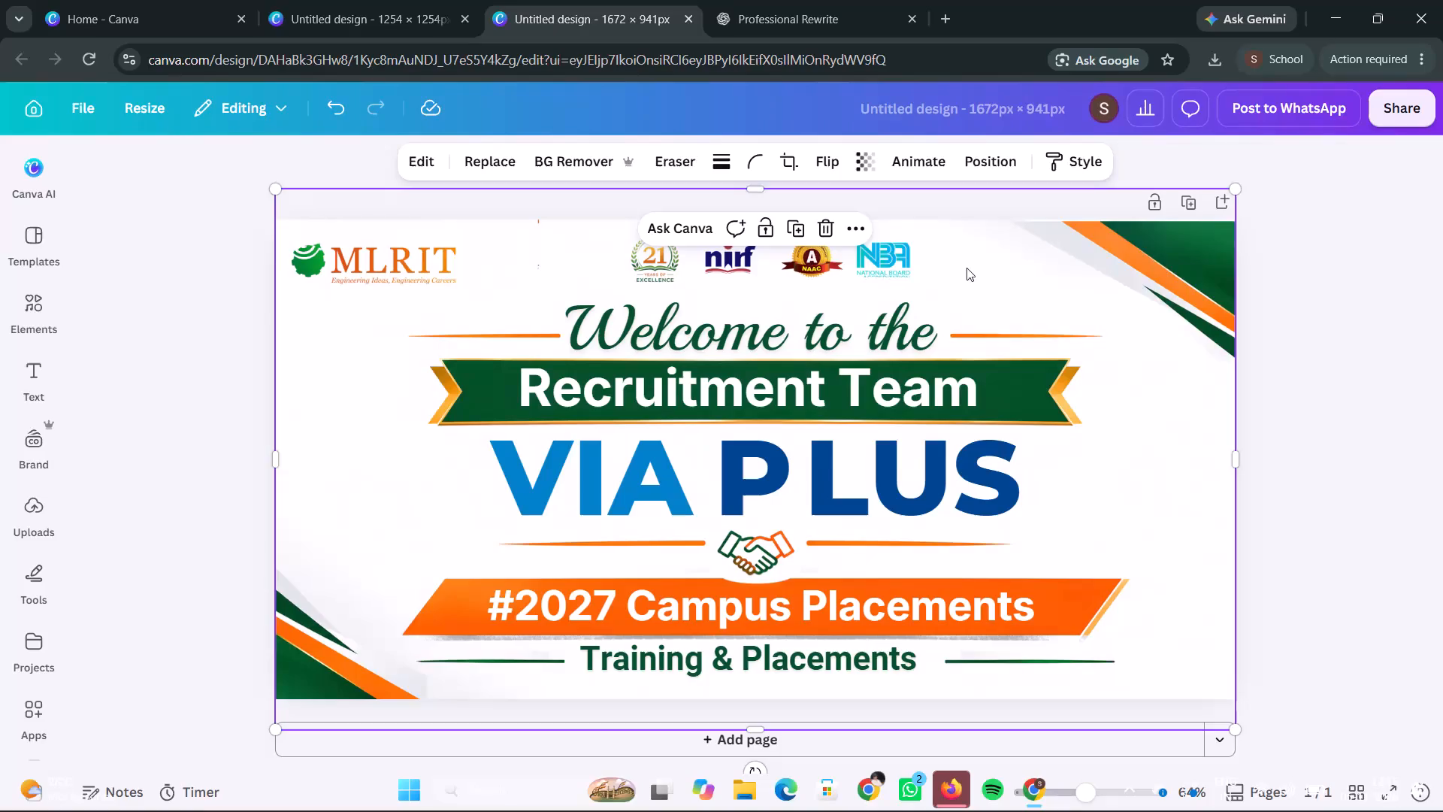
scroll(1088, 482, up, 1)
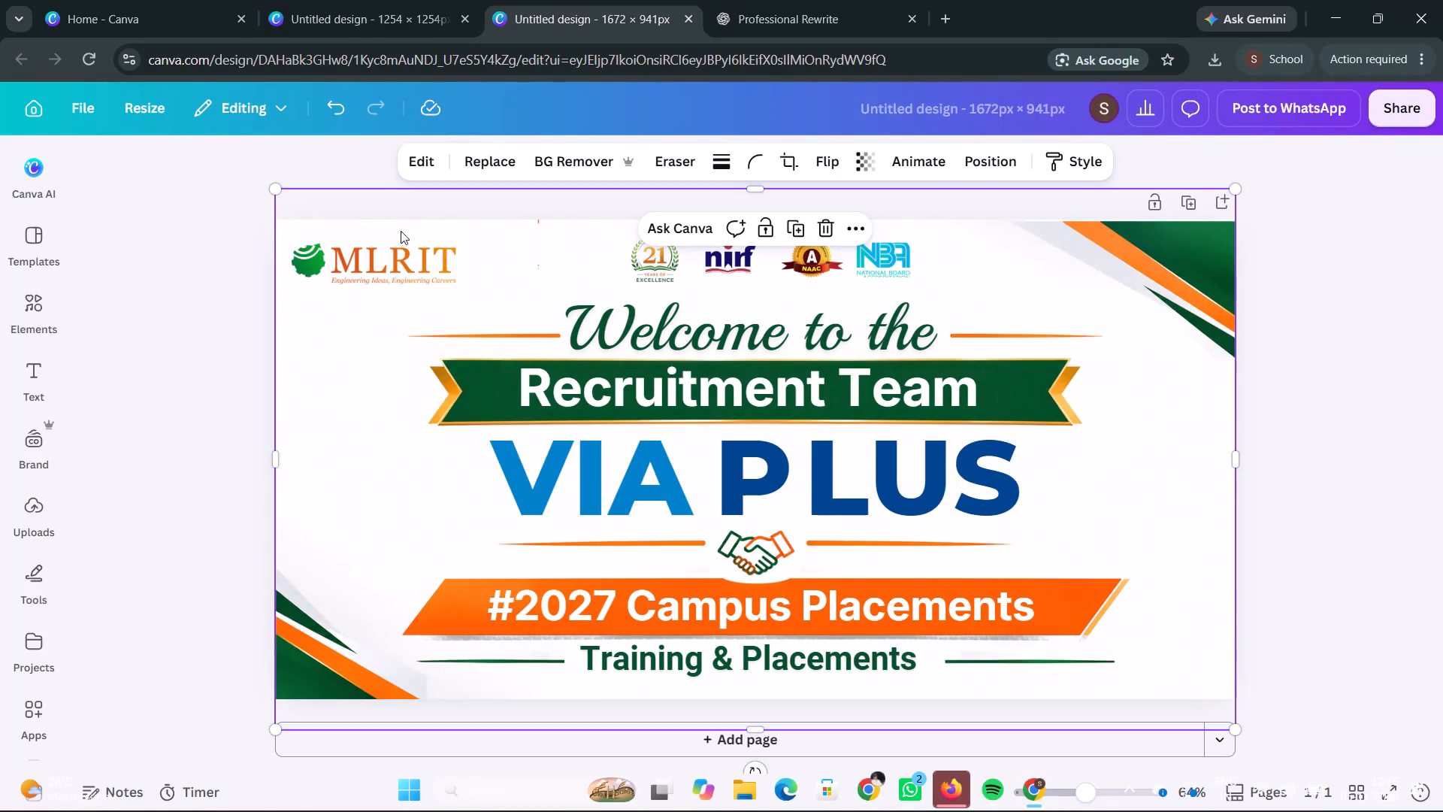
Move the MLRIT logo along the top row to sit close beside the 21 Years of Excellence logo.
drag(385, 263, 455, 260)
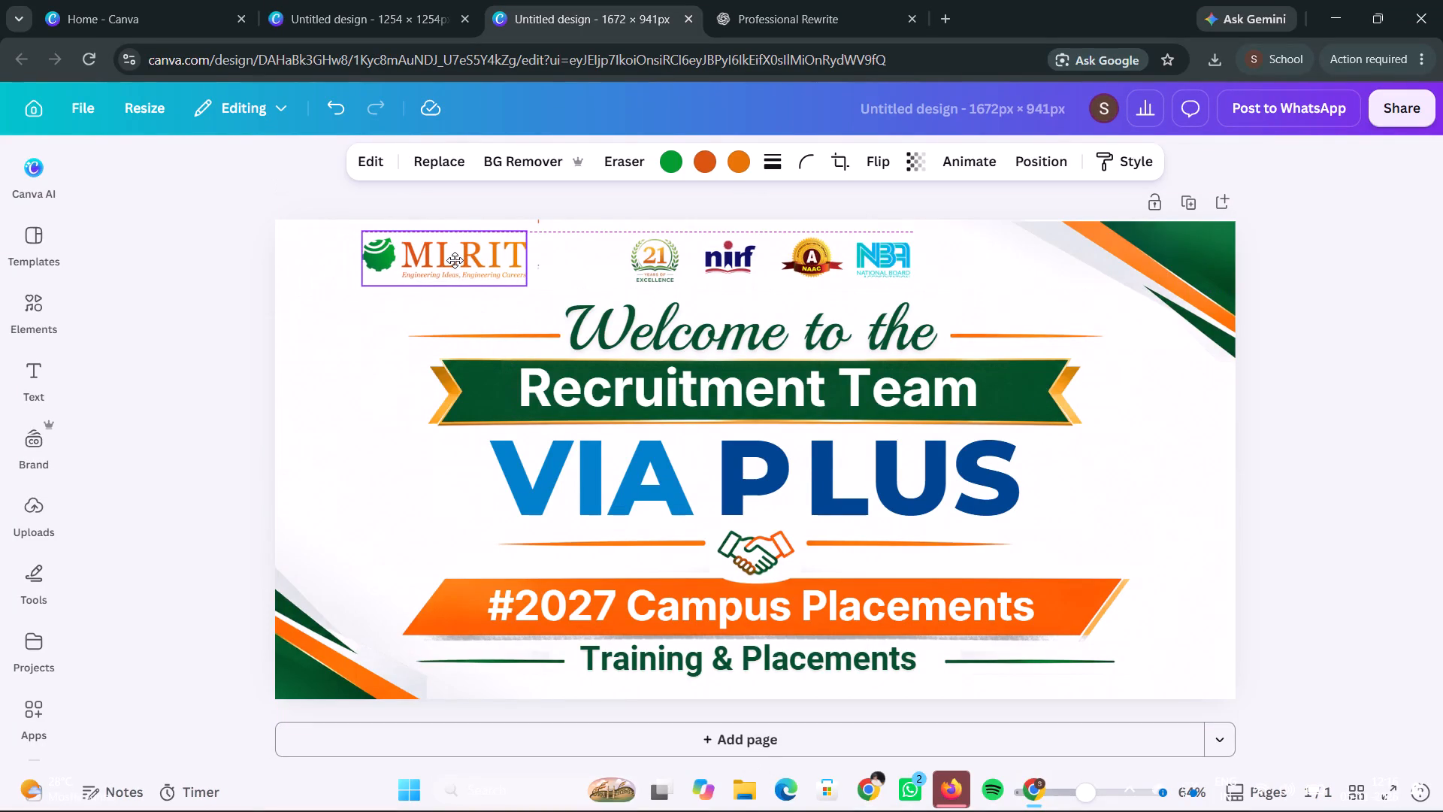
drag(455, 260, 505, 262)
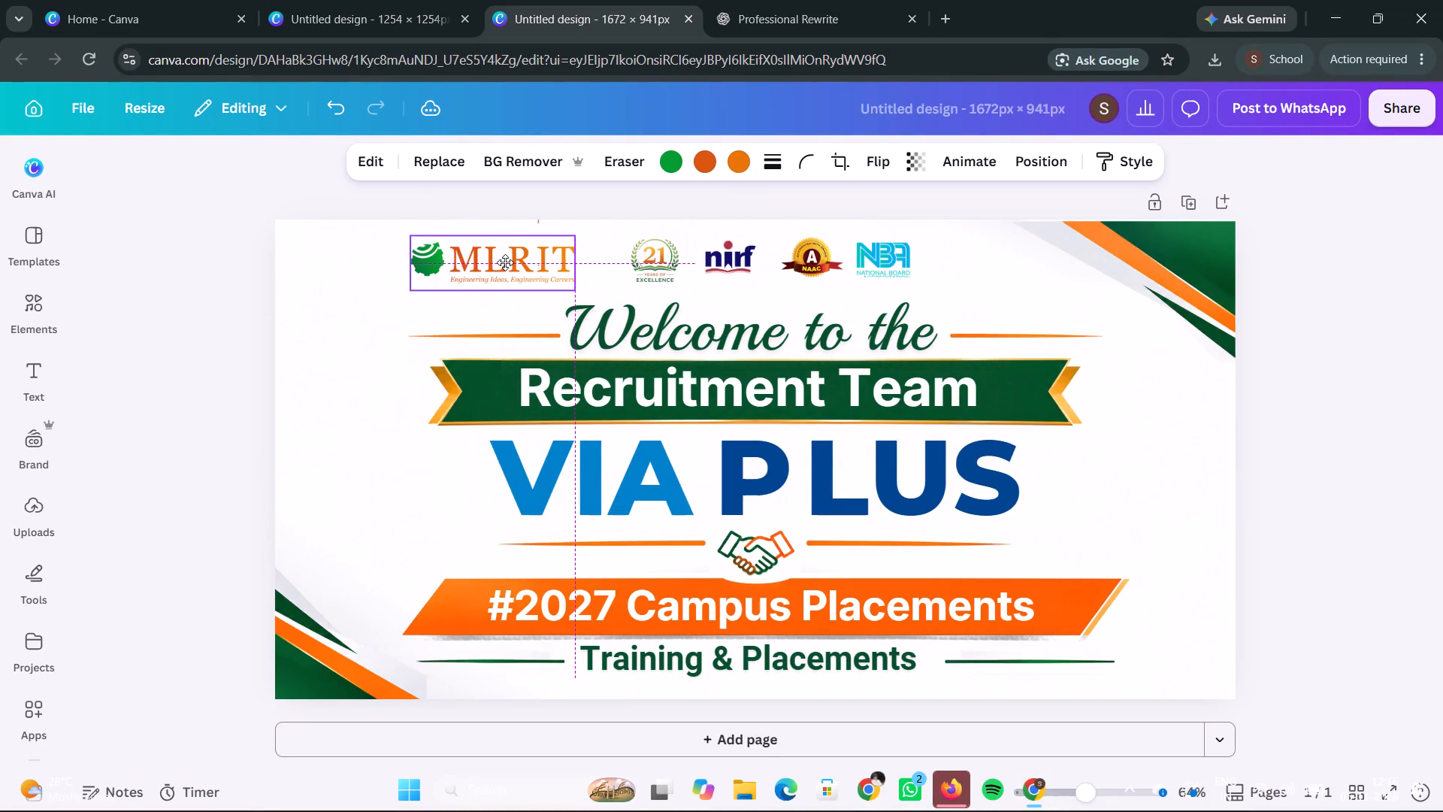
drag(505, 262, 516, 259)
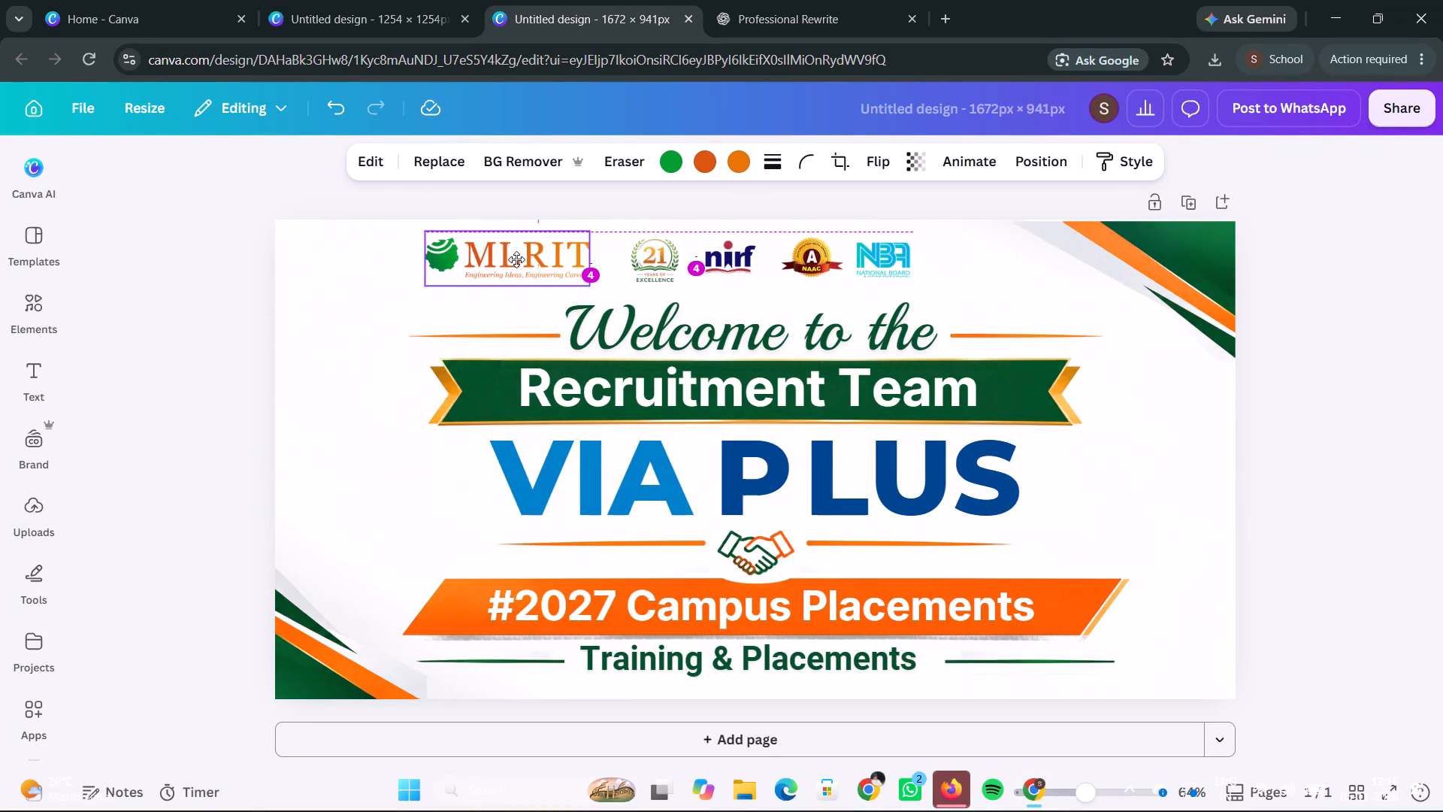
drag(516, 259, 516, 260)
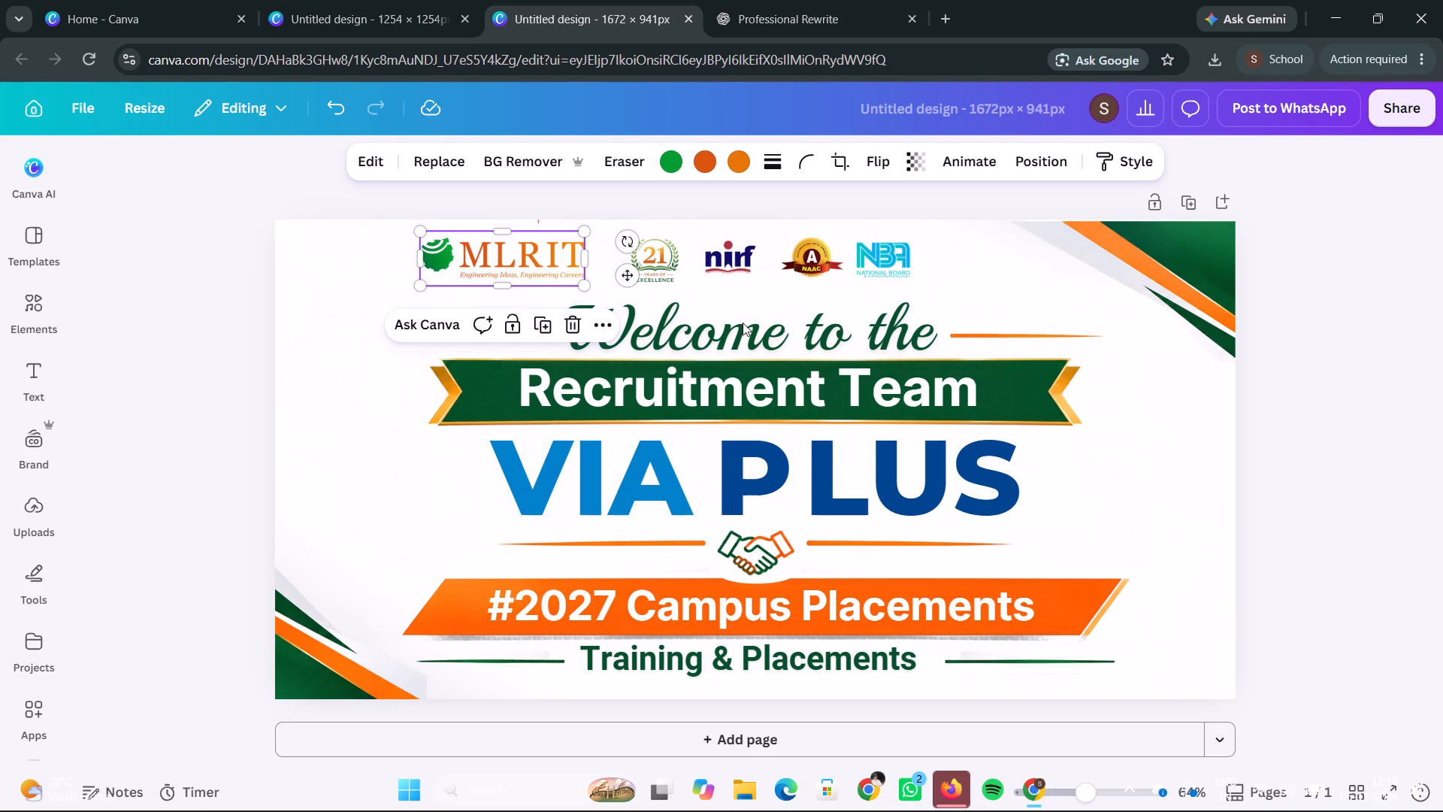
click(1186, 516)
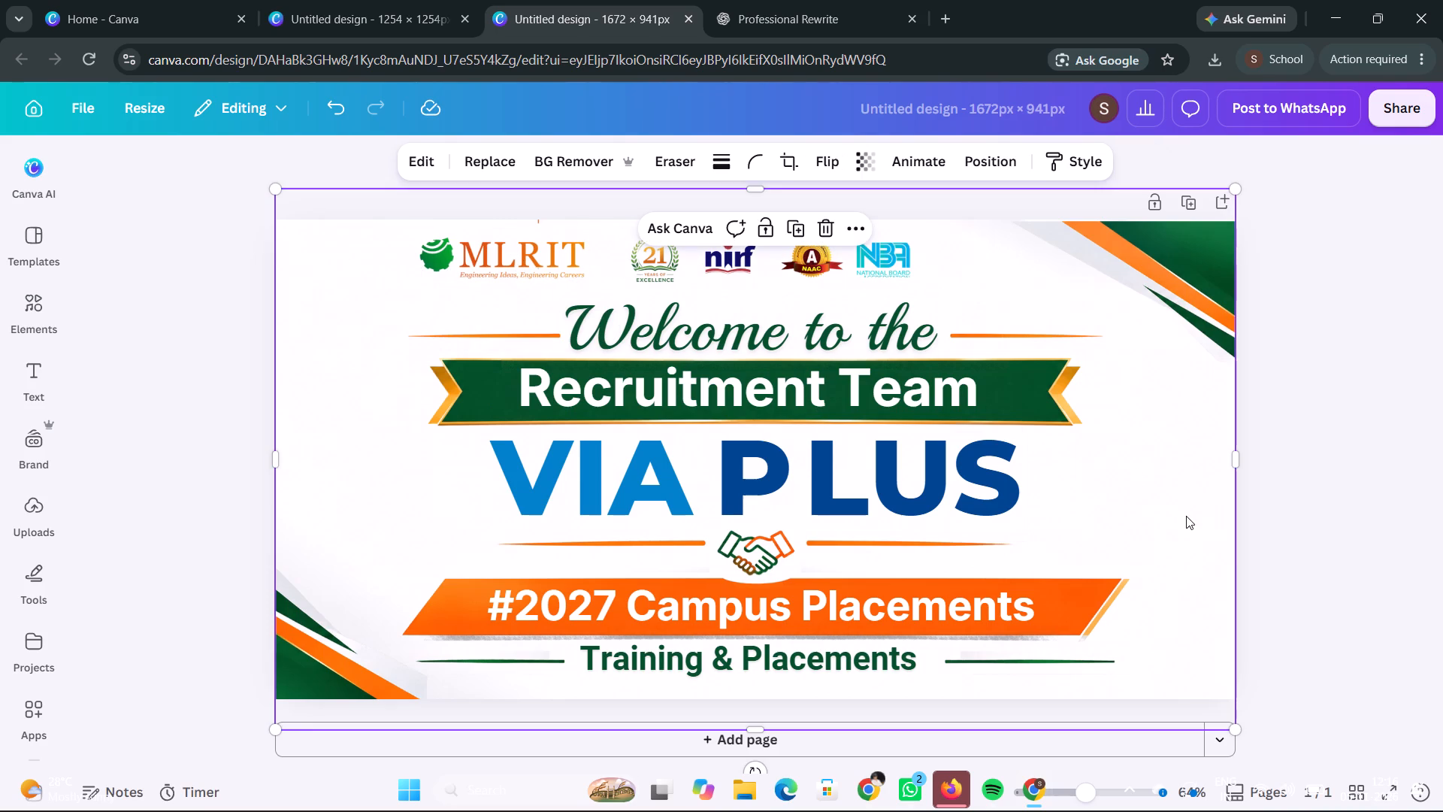
Move the MLRIT logo to the banner's upper-left corner, vertically centred on the nirf group's row.
drag(563, 254, 465, 259)
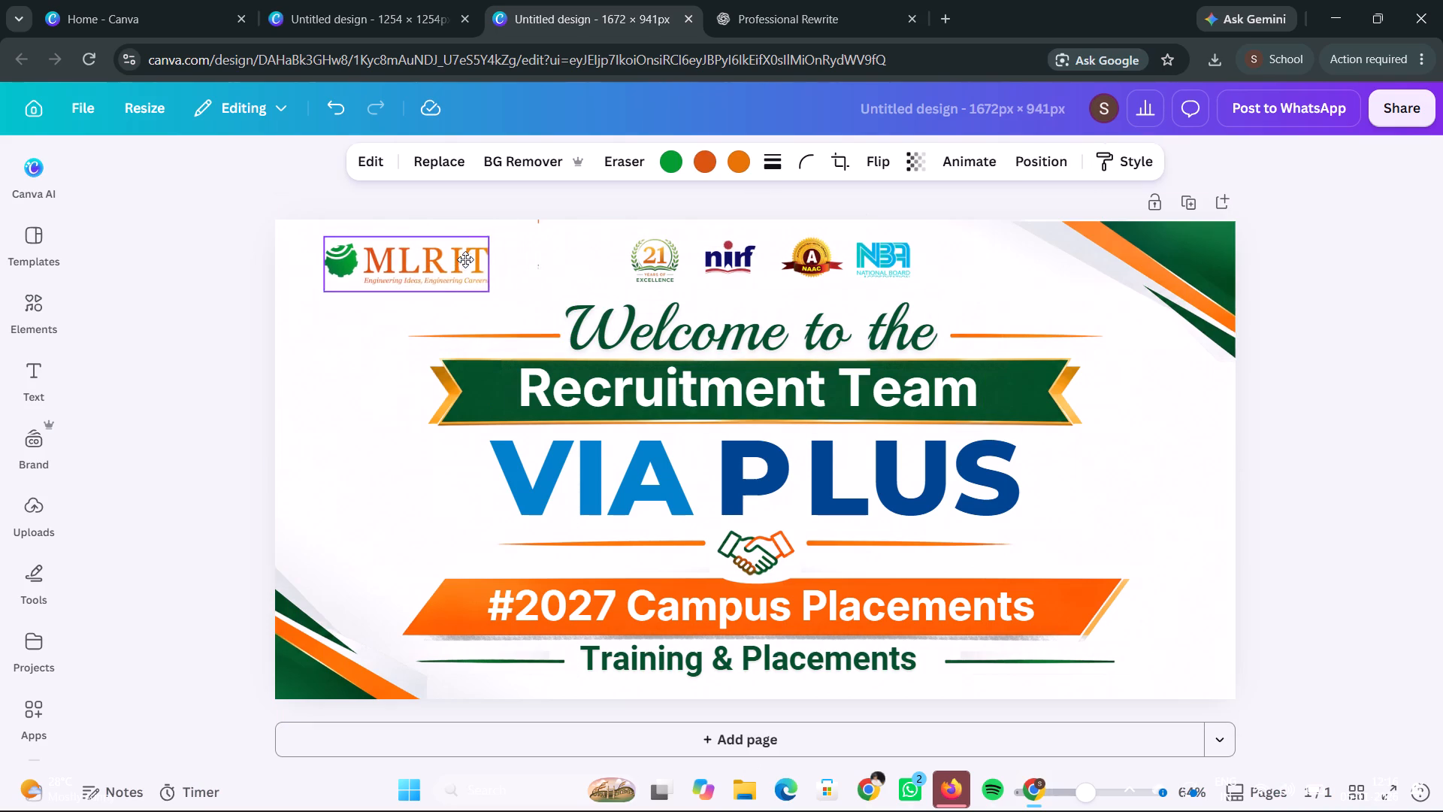
drag(465, 259, 436, 252)
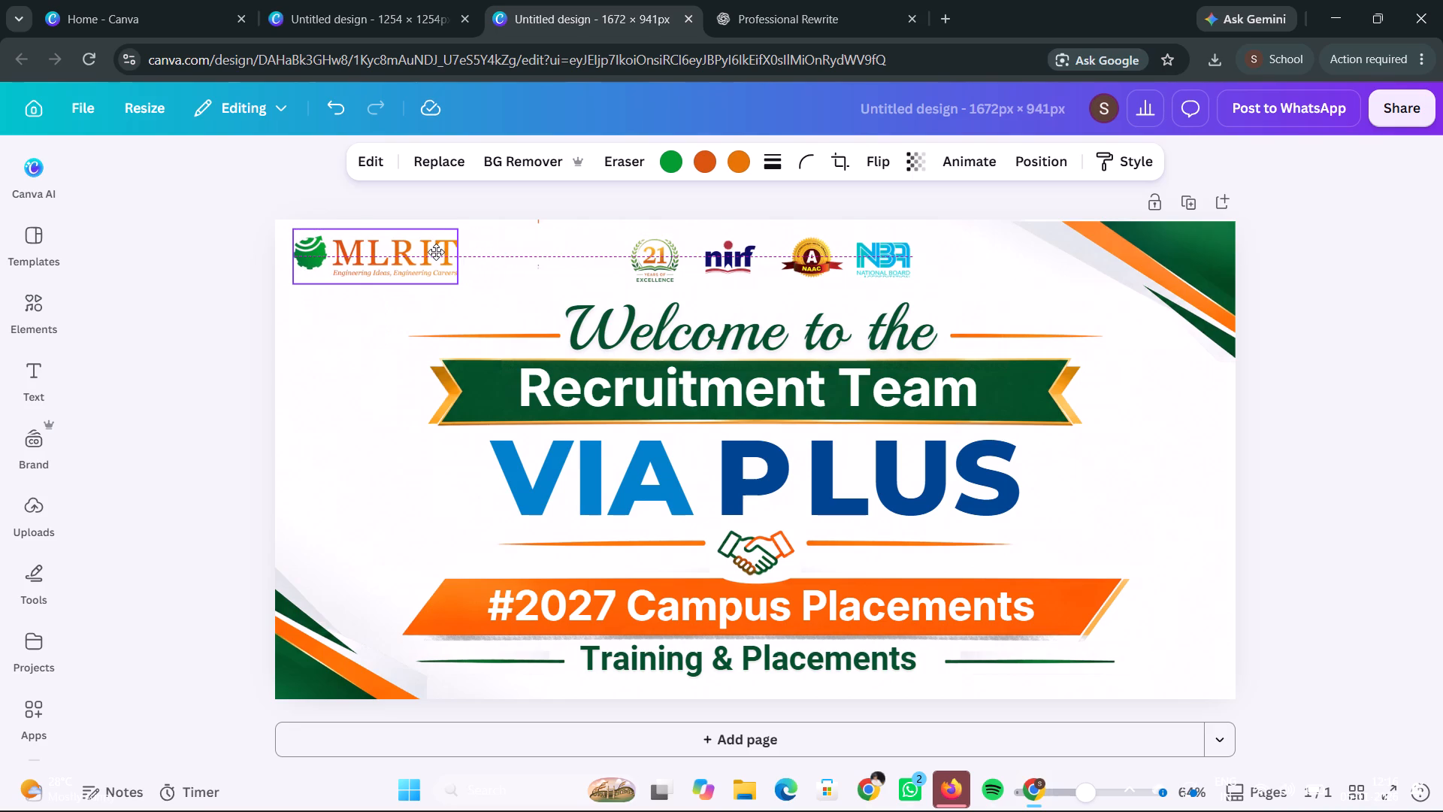
drag(436, 252, 435, 252)
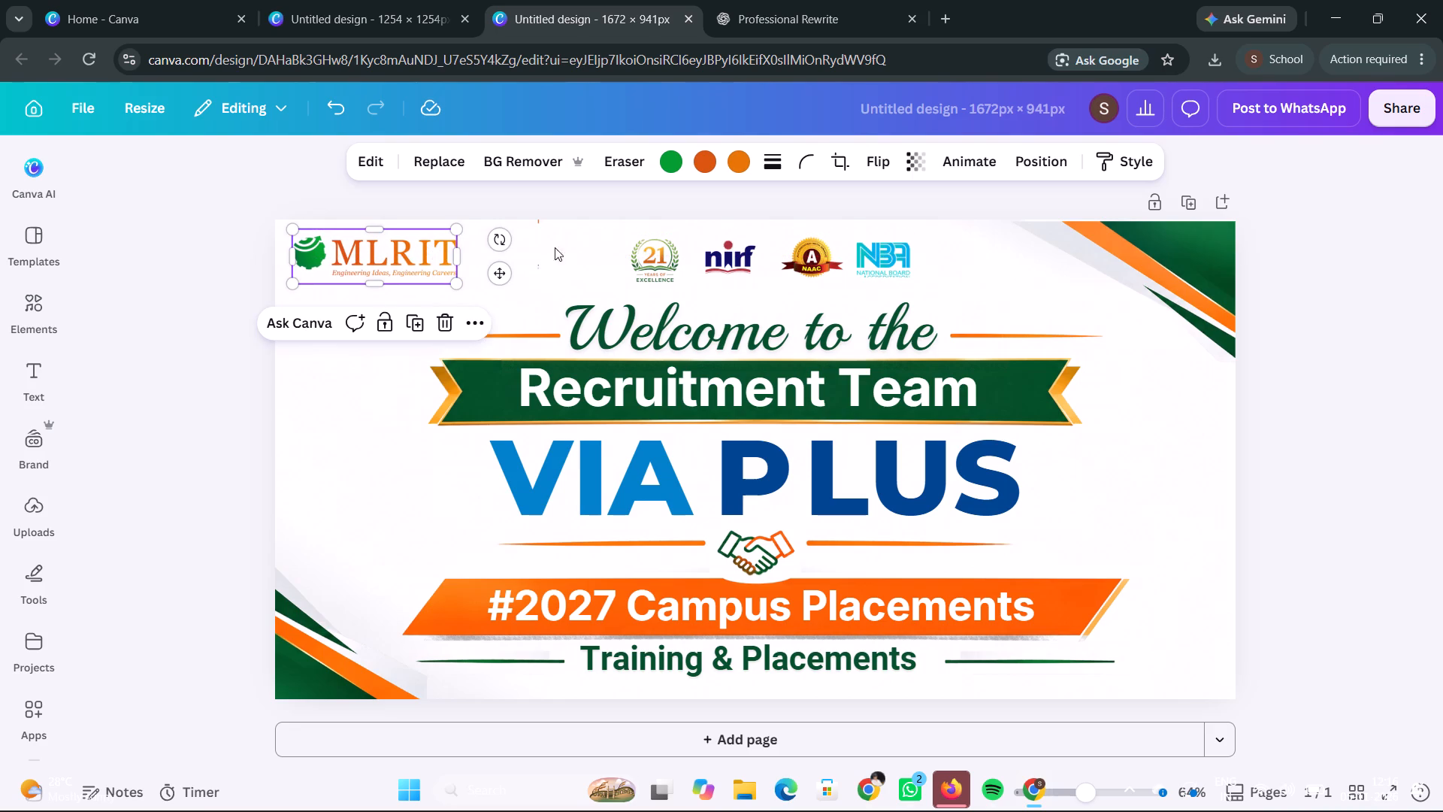
Place the 21 Years of Excellence logo a short gap to the right of the MLRIT logo, level with it.
drag(657, 265, 562, 267)
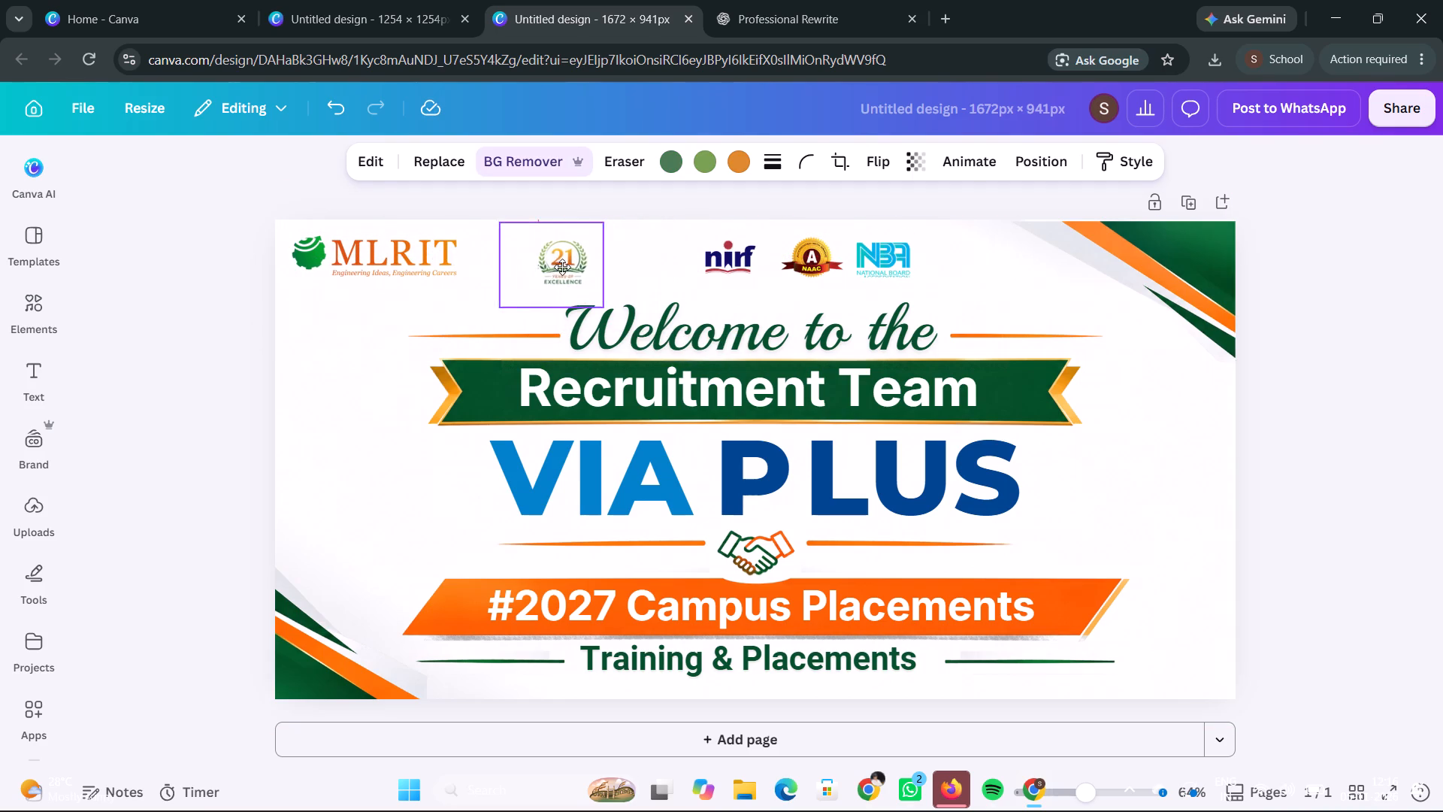
drag(562, 267, 519, 270)
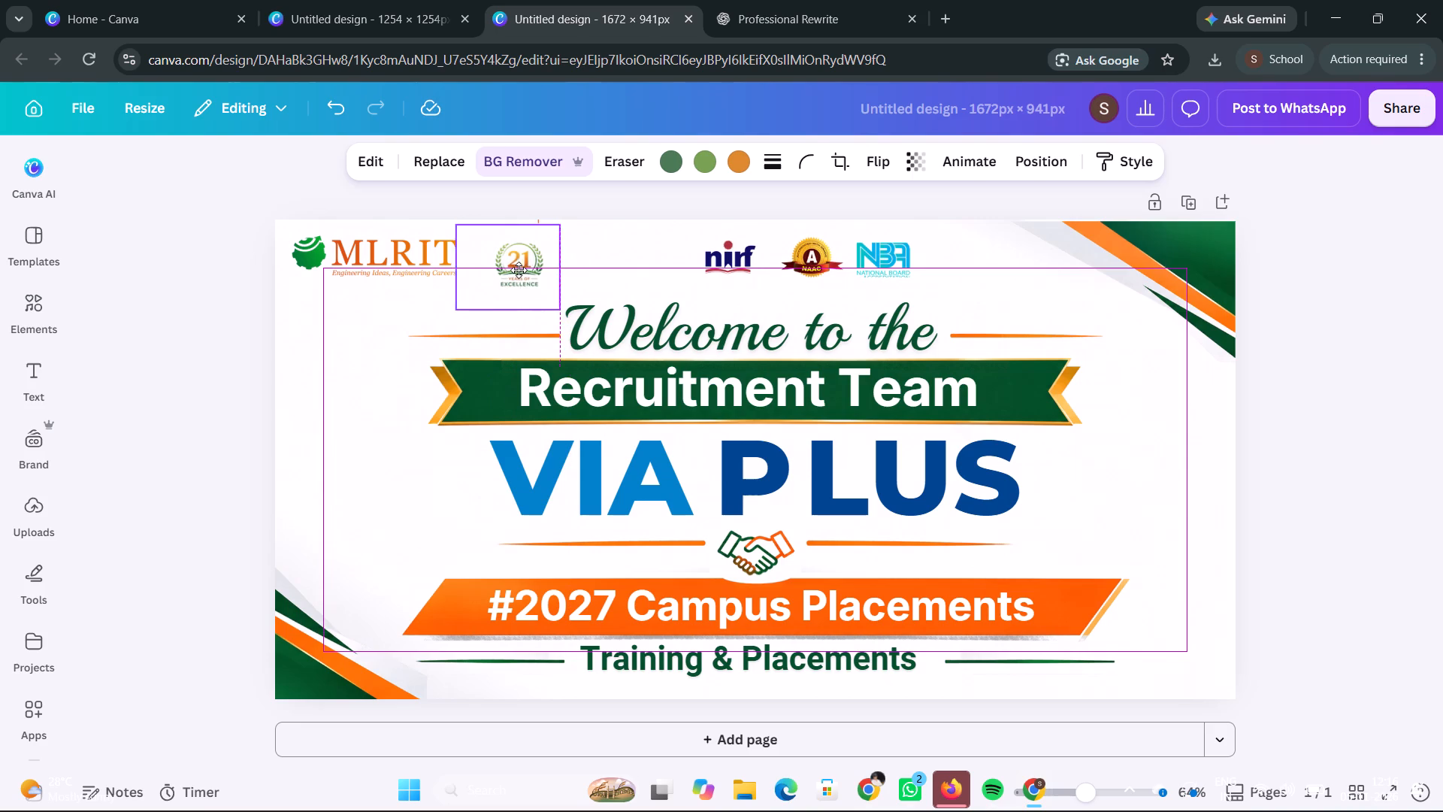
drag(519, 270, 483, 264)
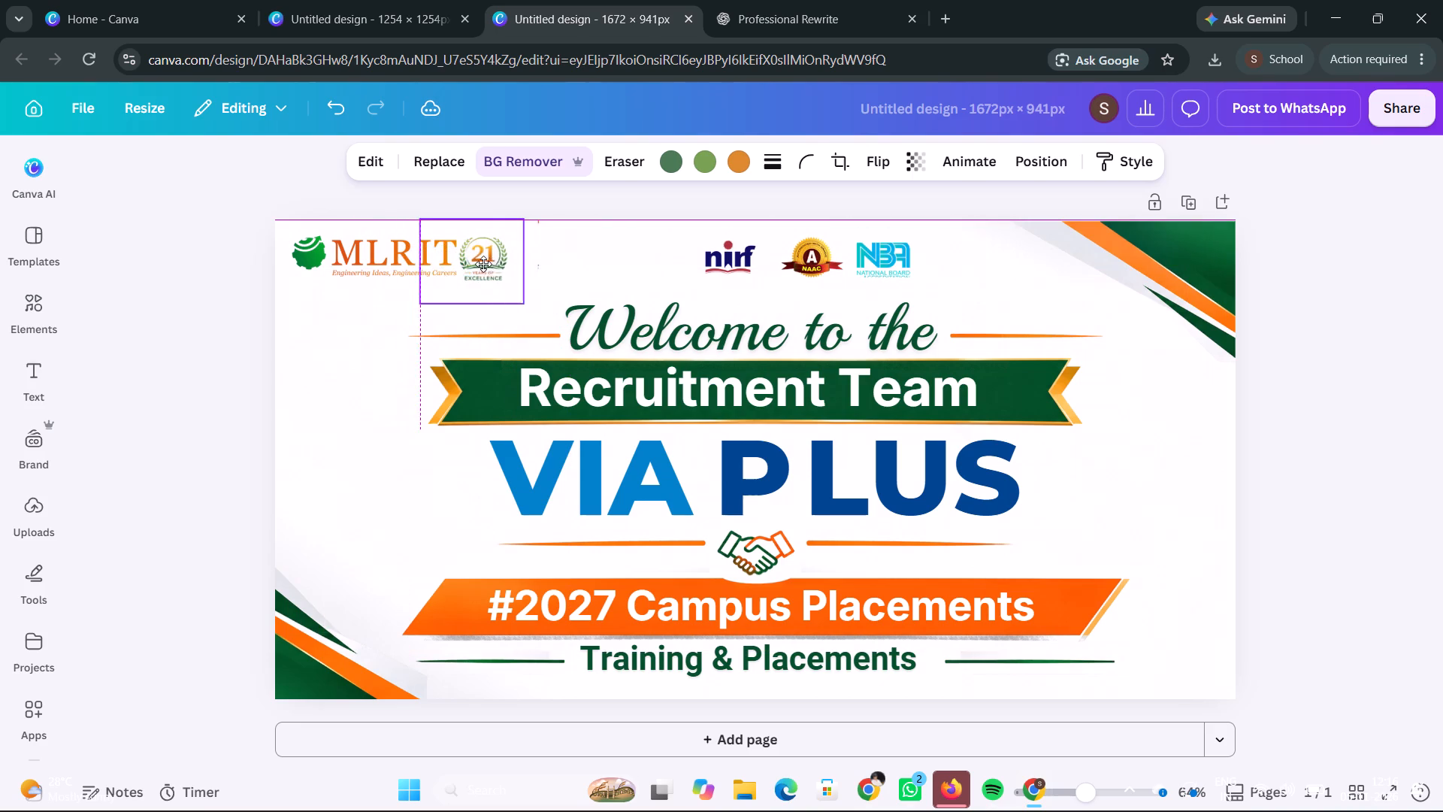
drag(483, 264, 516, 264)
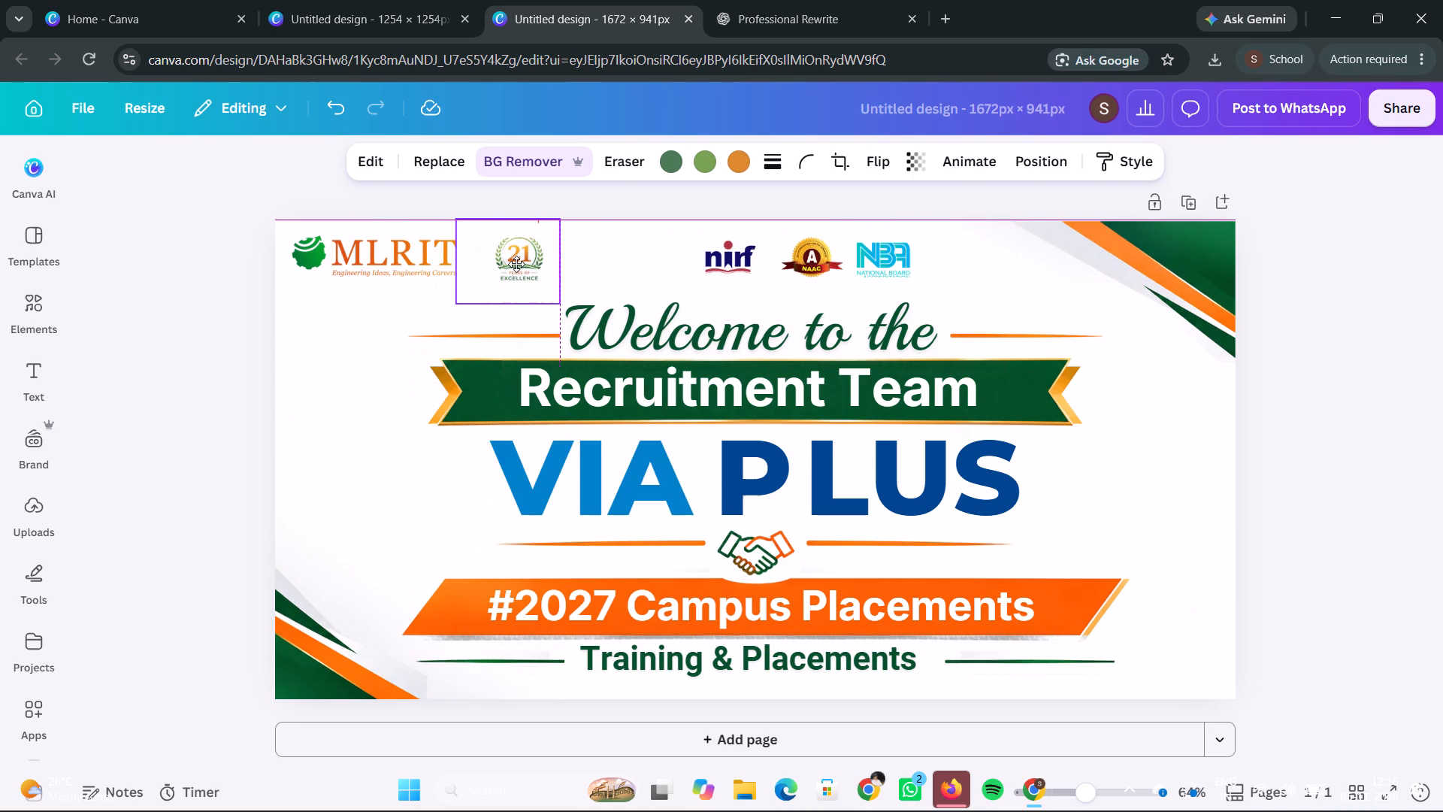
drag(516, 264, 542, 263)
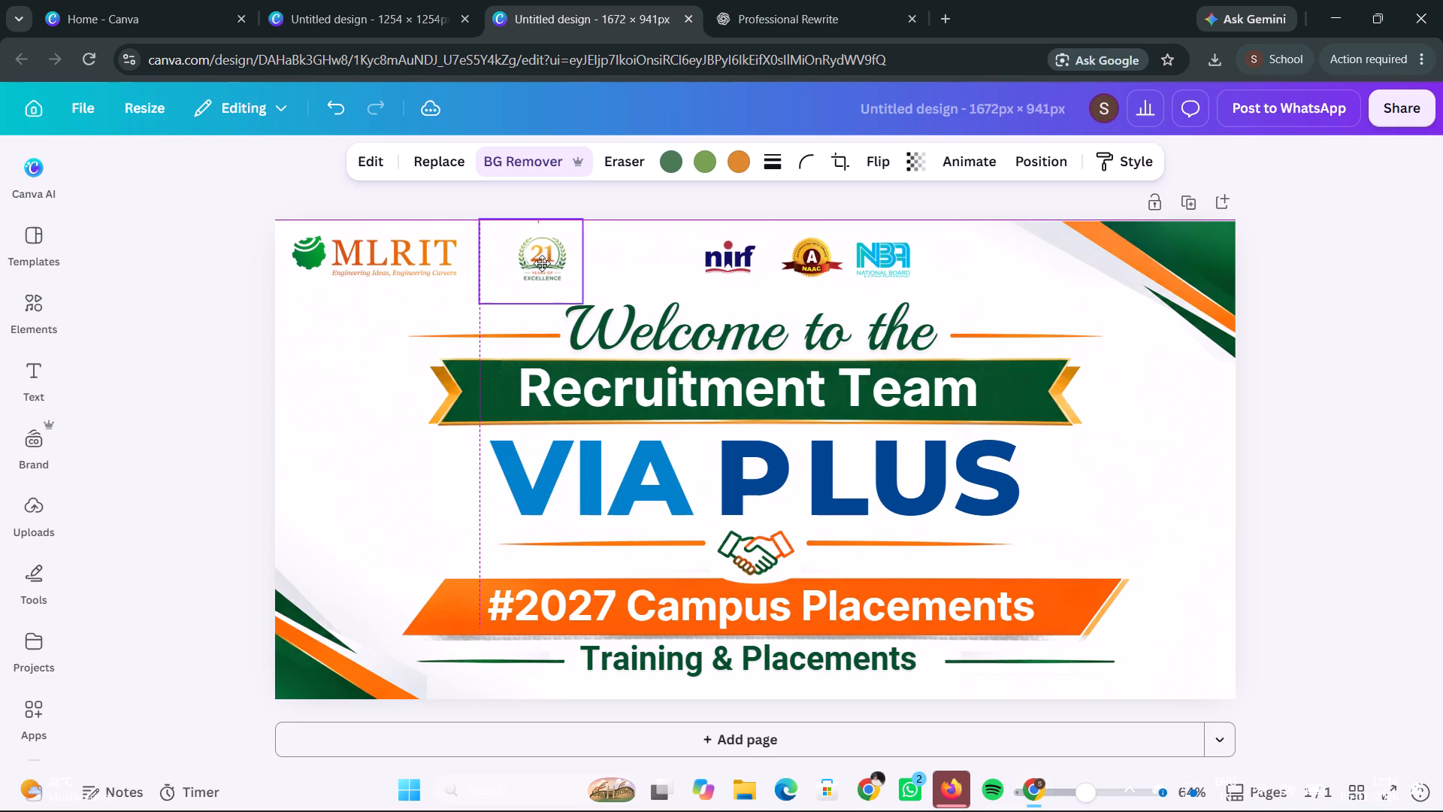
drag(542, 263, 528, 261)
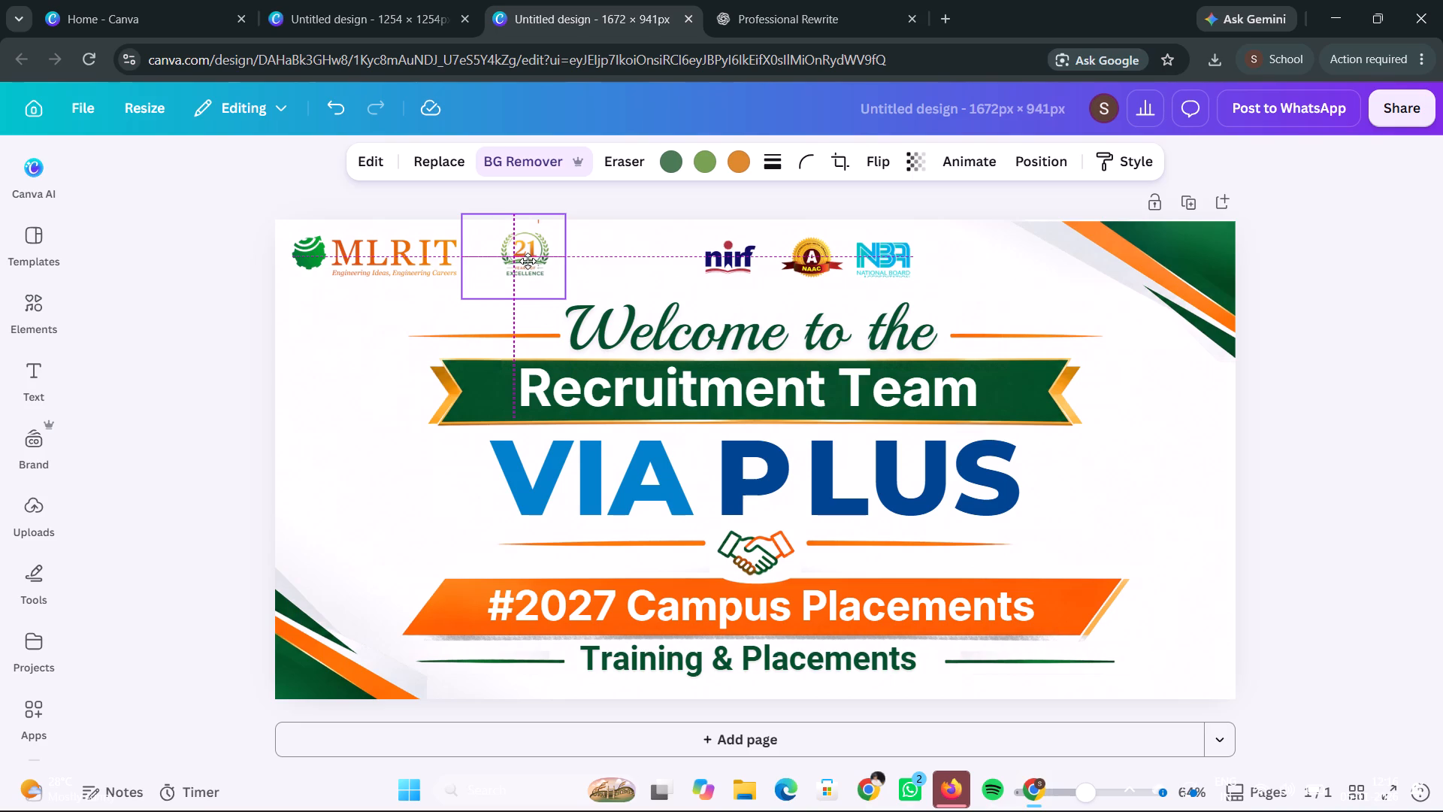
drag(528, 261, 525, 262)
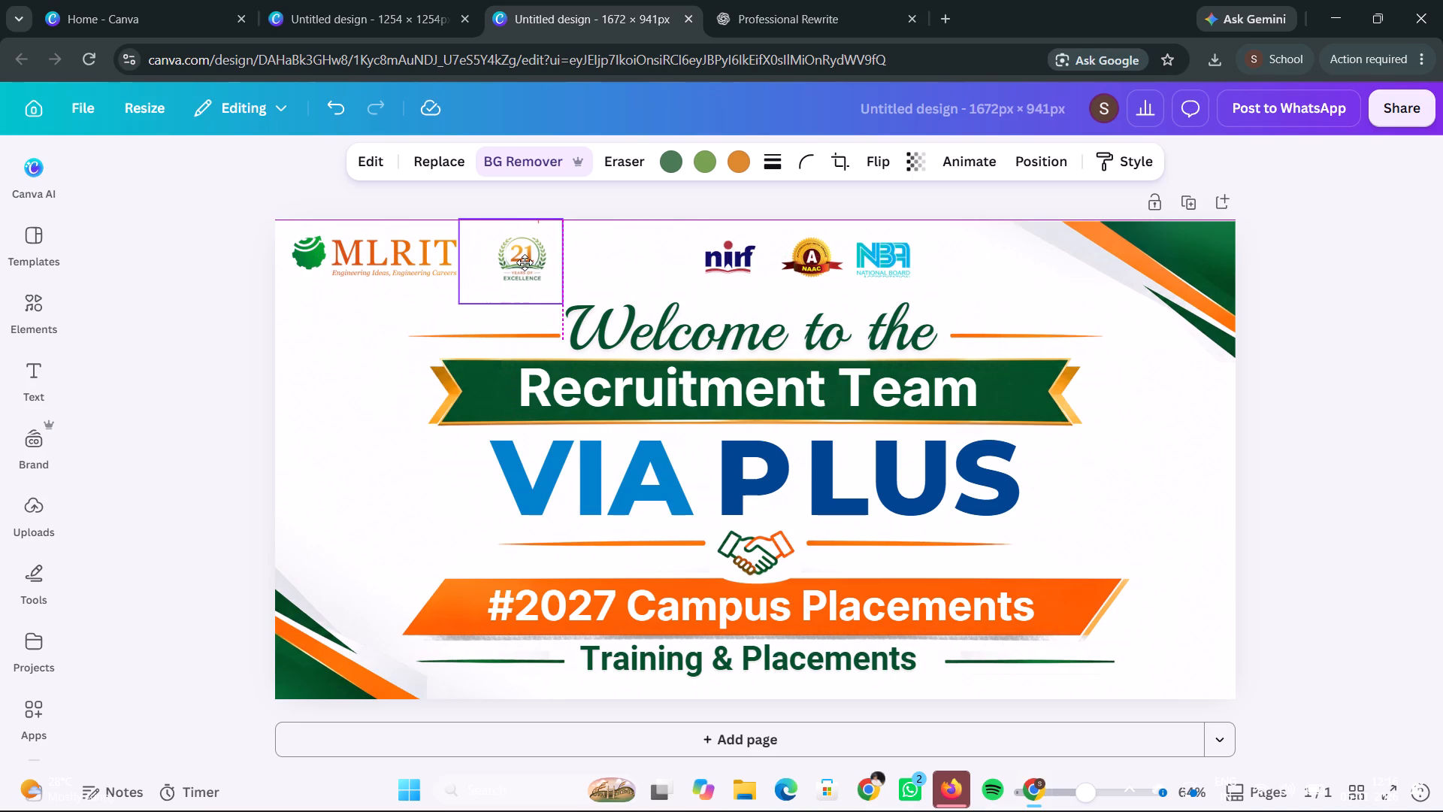
drag(525, 262, 528, 259)
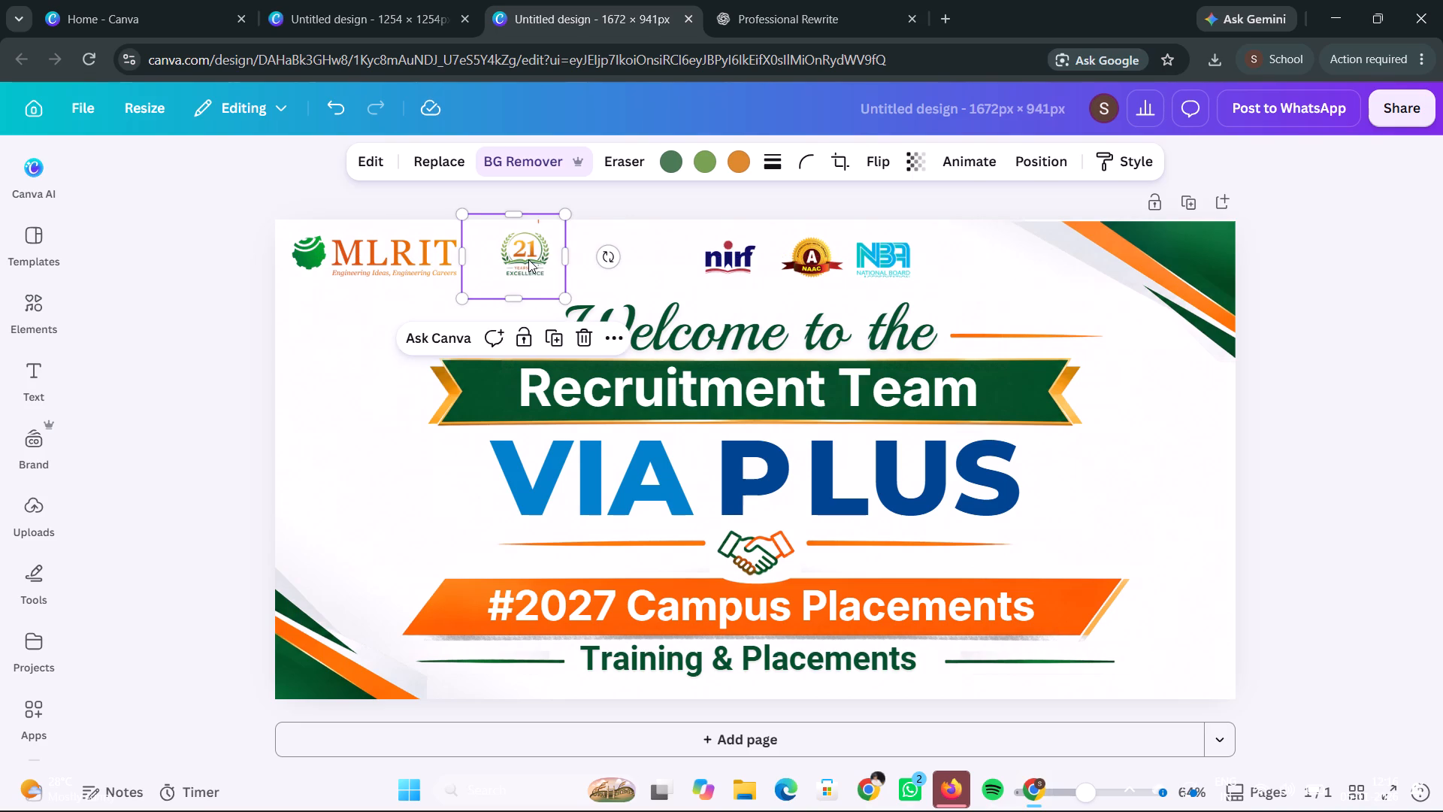
Move the grouped nirf, NAAC and NBA logos close beside the 21 Years of Excellence logo, top-aligned with the MLRIT logo.
drag(774, 258, 733, 256)
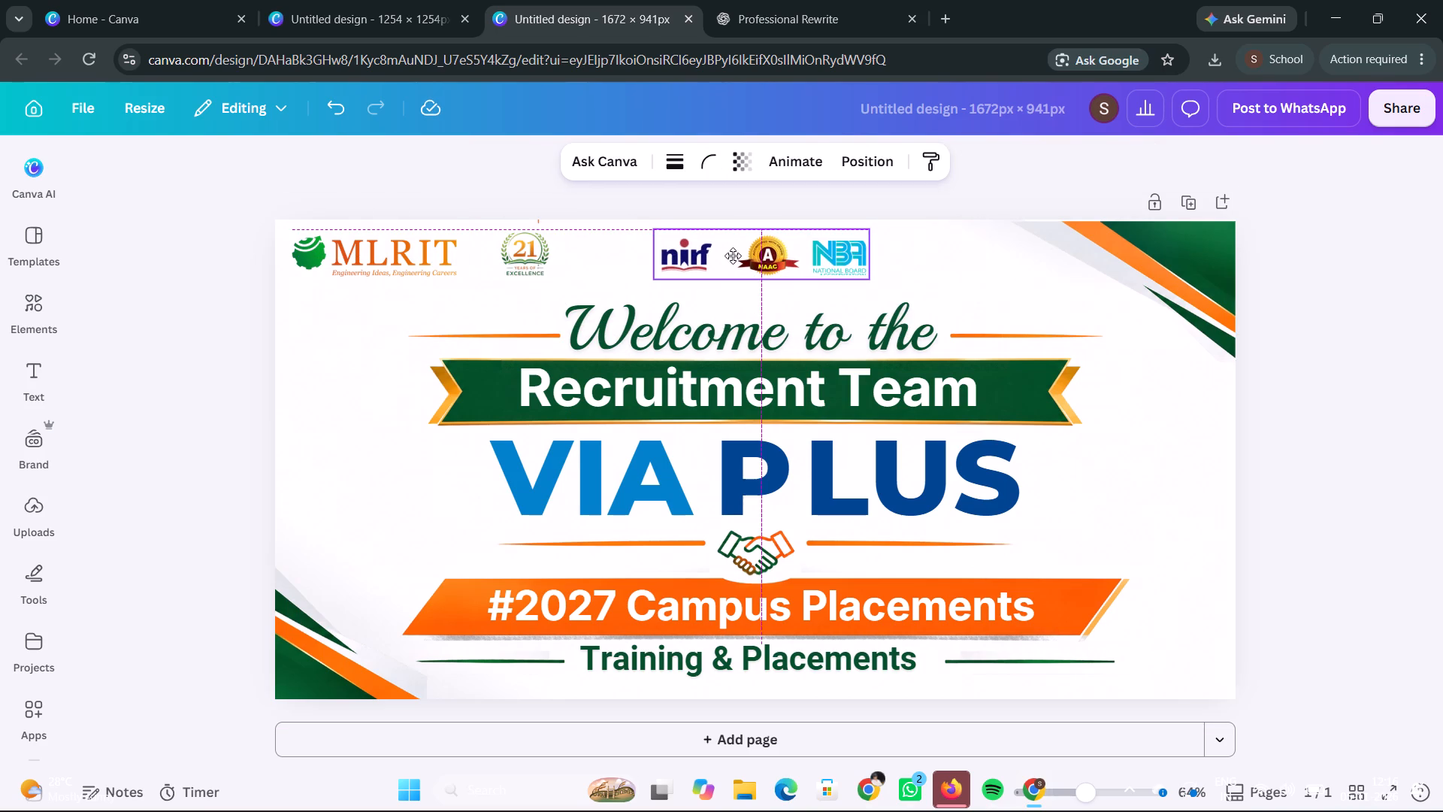
drag(733, 256, 666, 259)
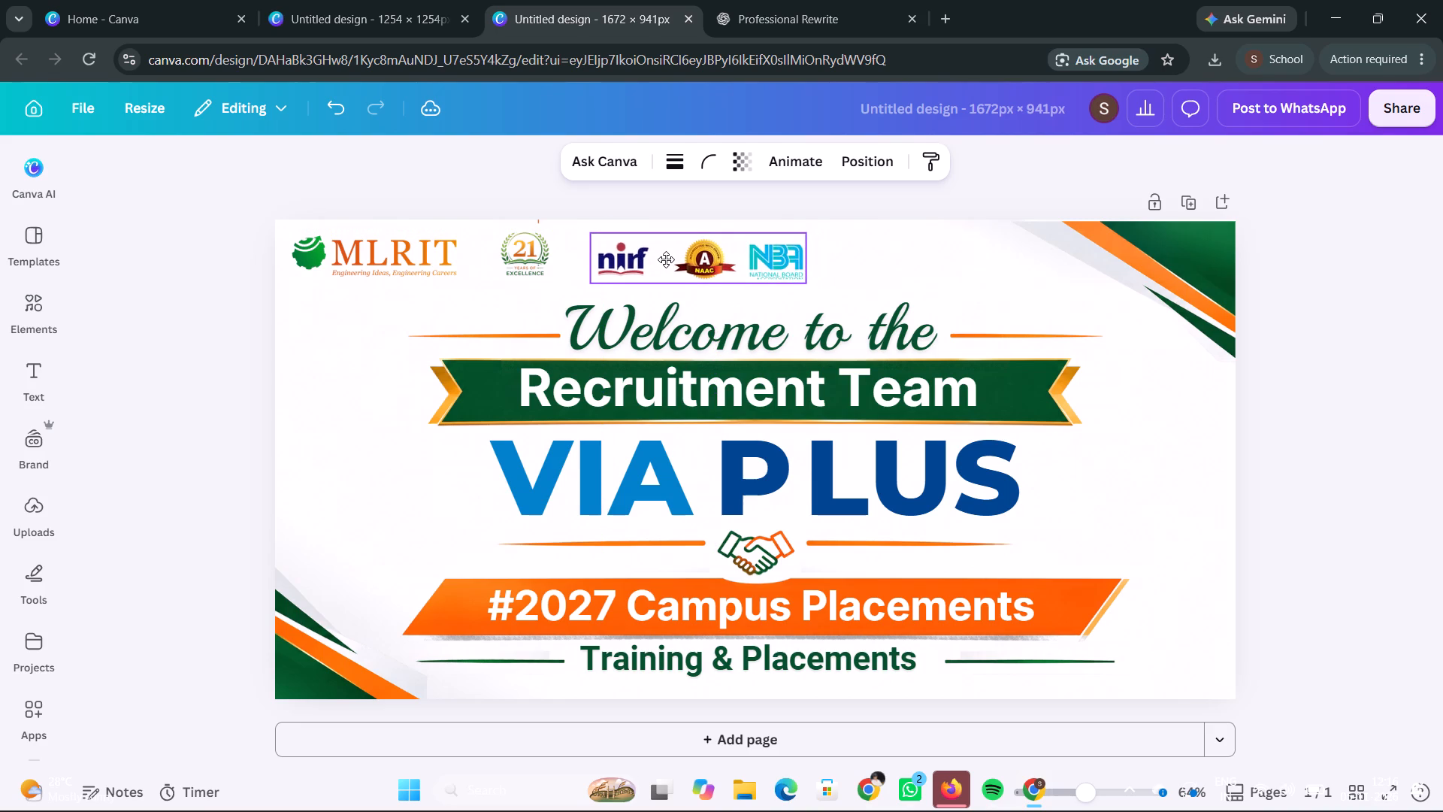
drag(666, 259, 664, 251)
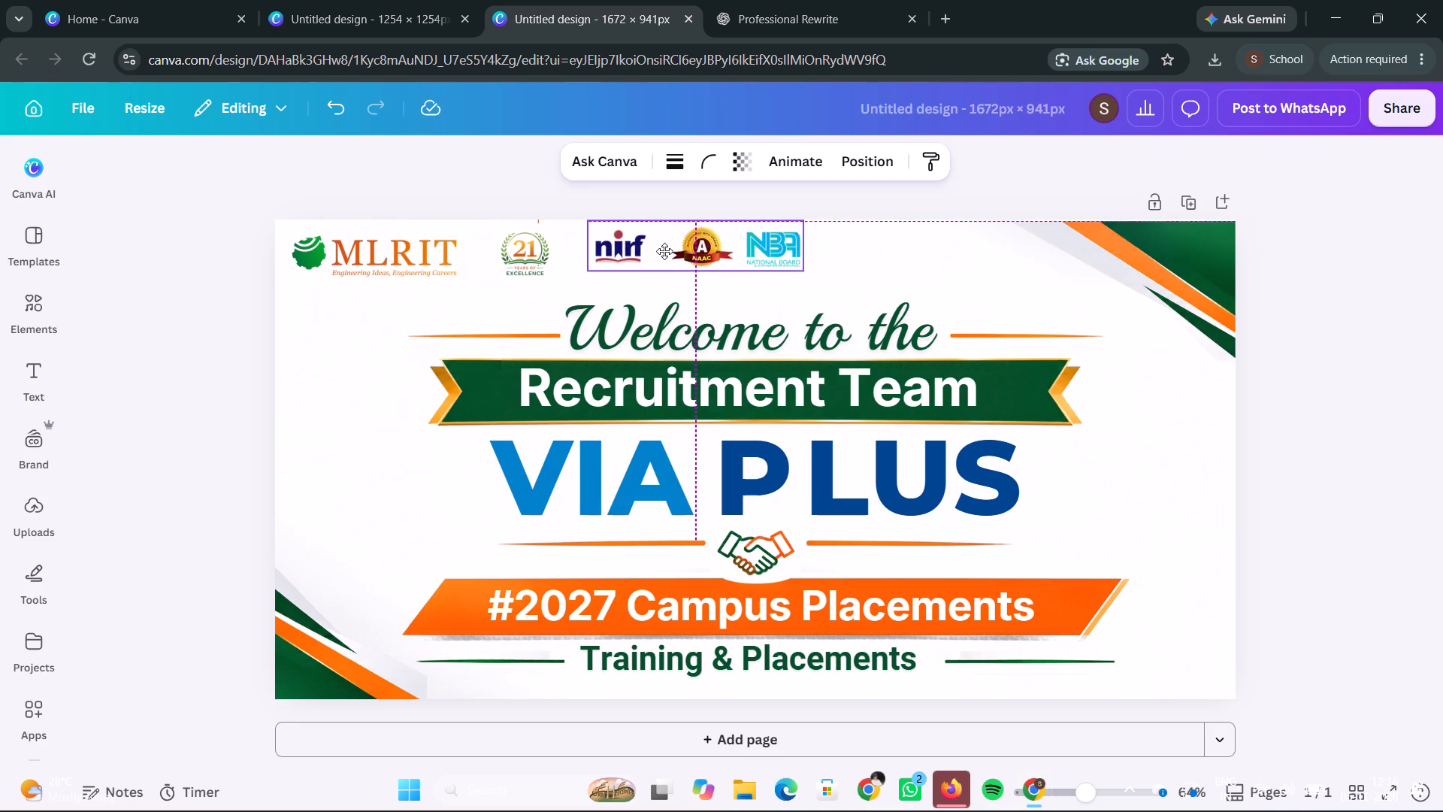
drag(664, 251, 664, 258)
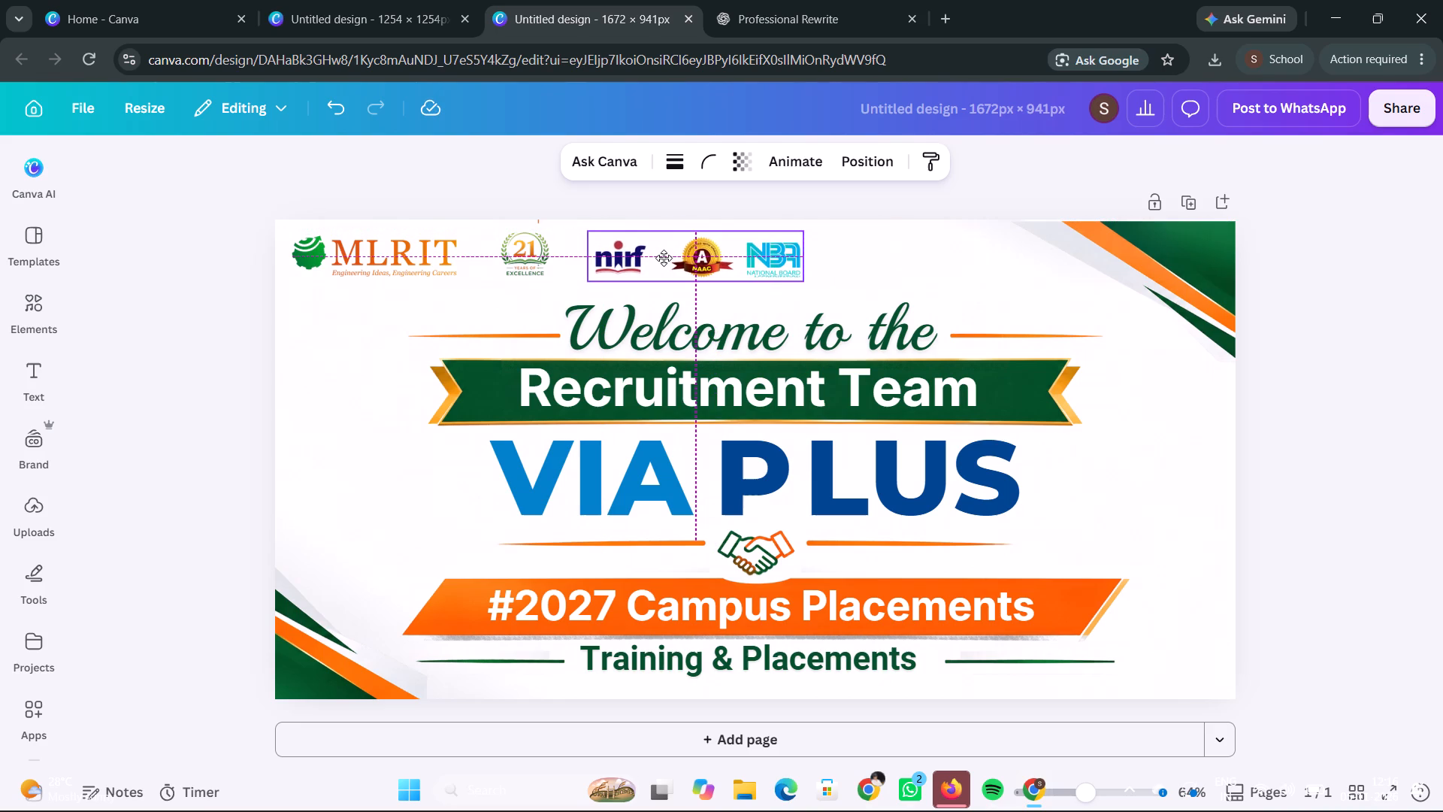
drag(664, 258, 660, 257)
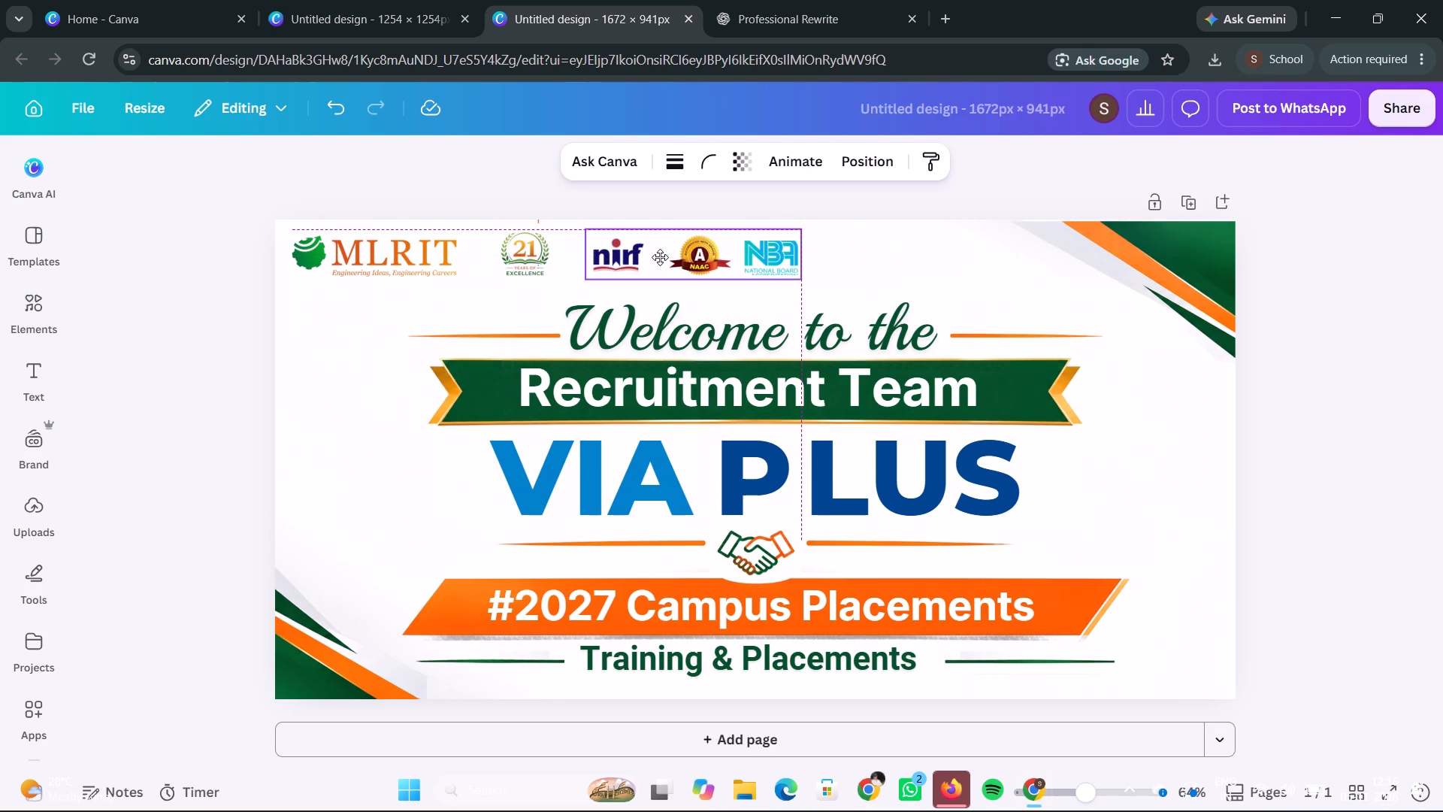
drag(660, 257, 661, 254)
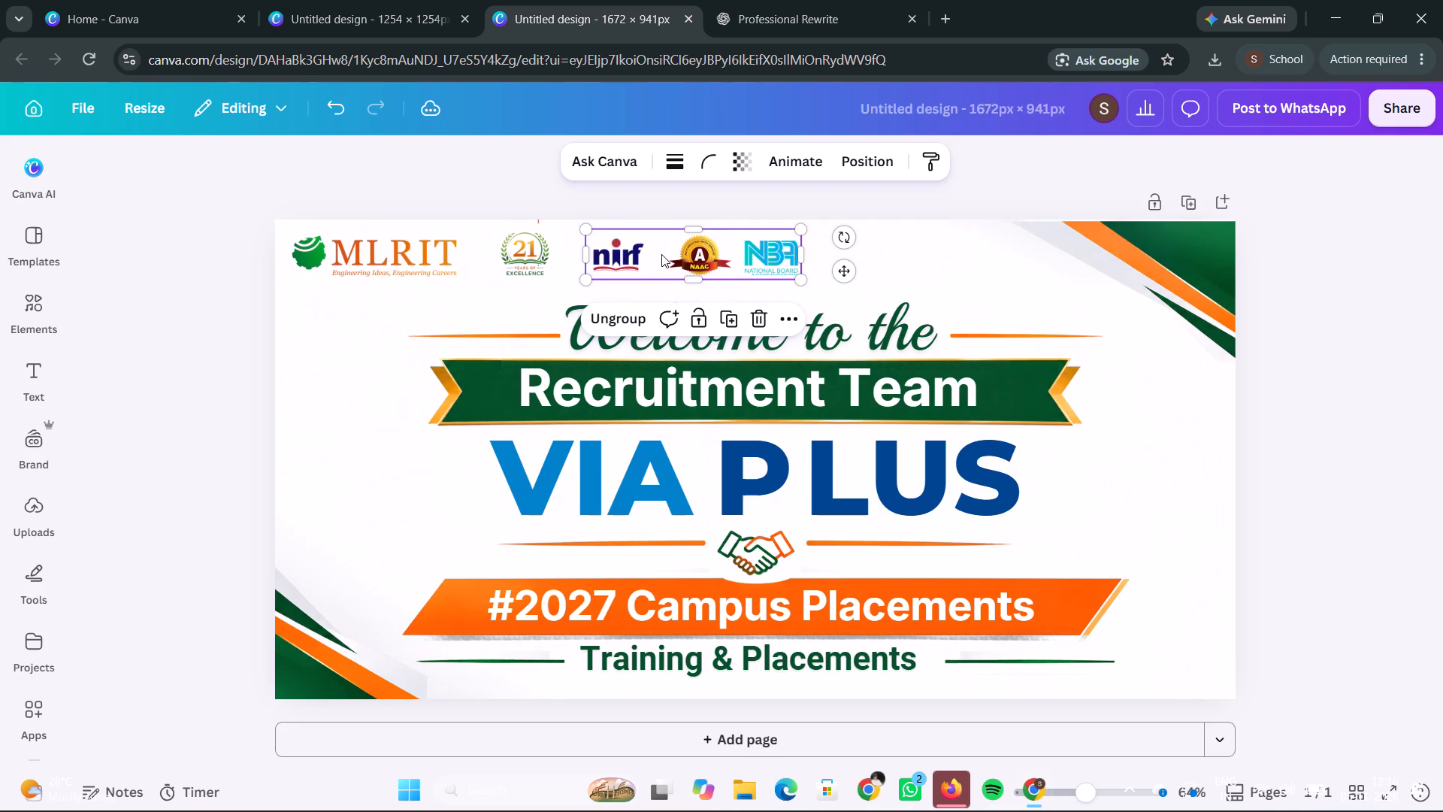
click(892, 253)
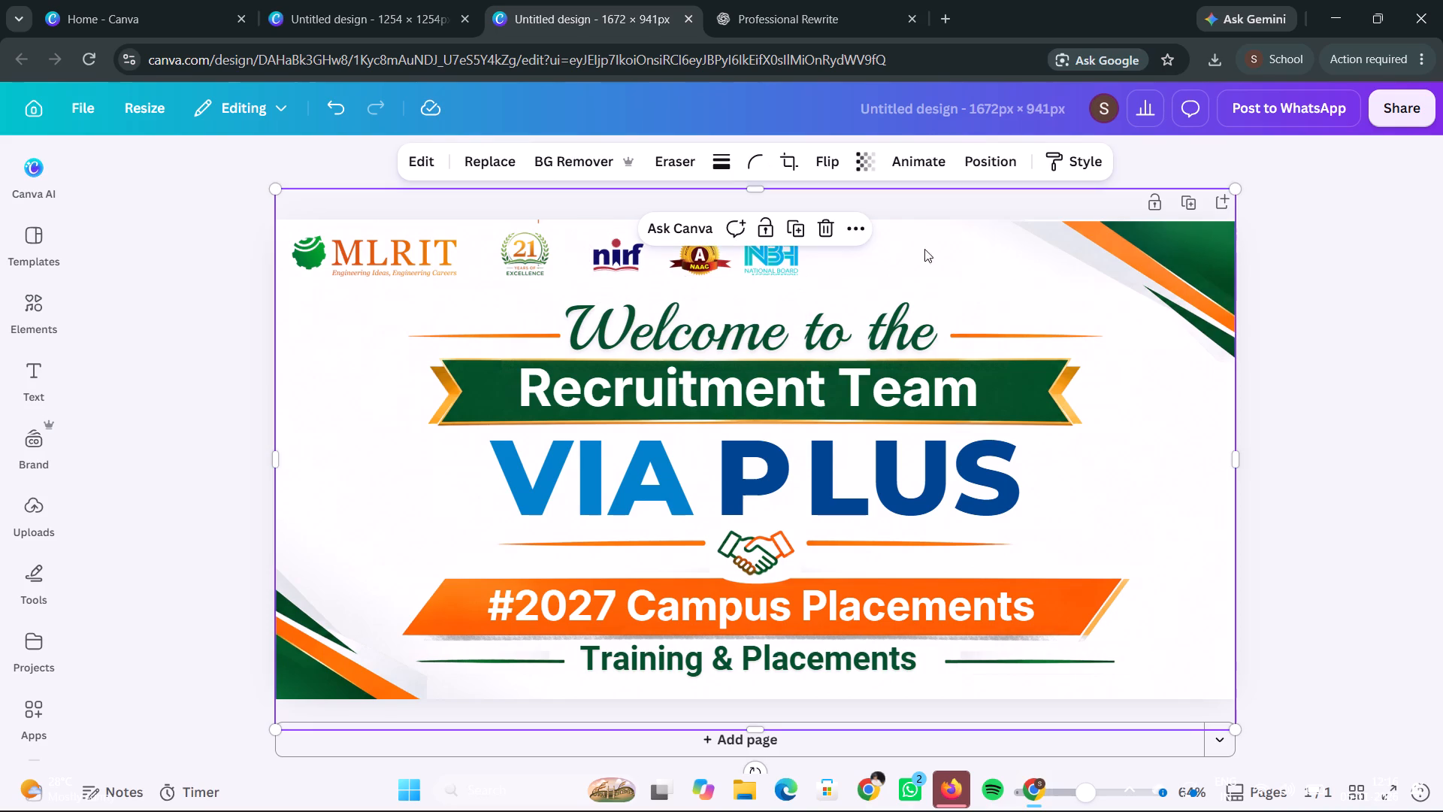
Open the sharing and download options for the banner design.
click(1397, 101)
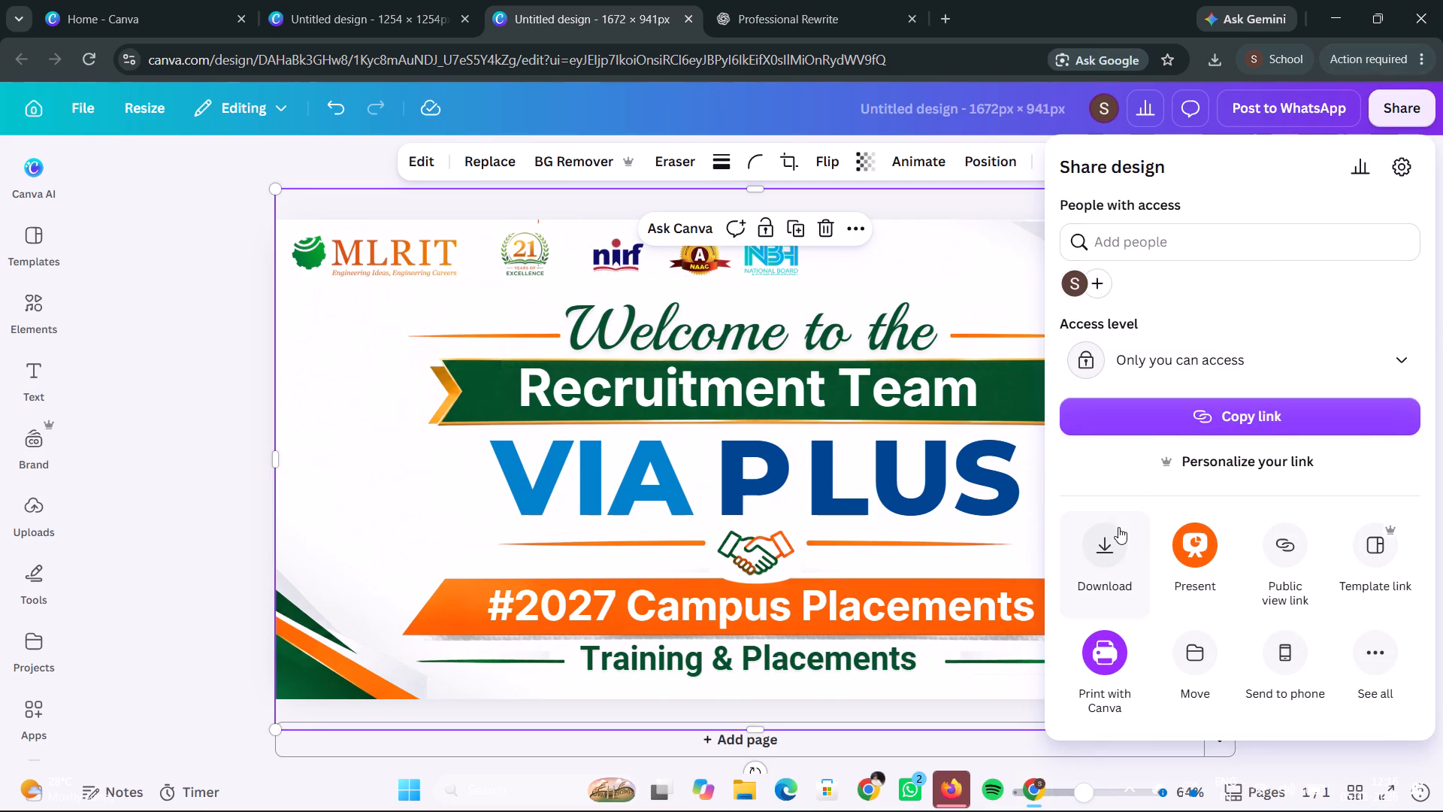
click(1118, 527)
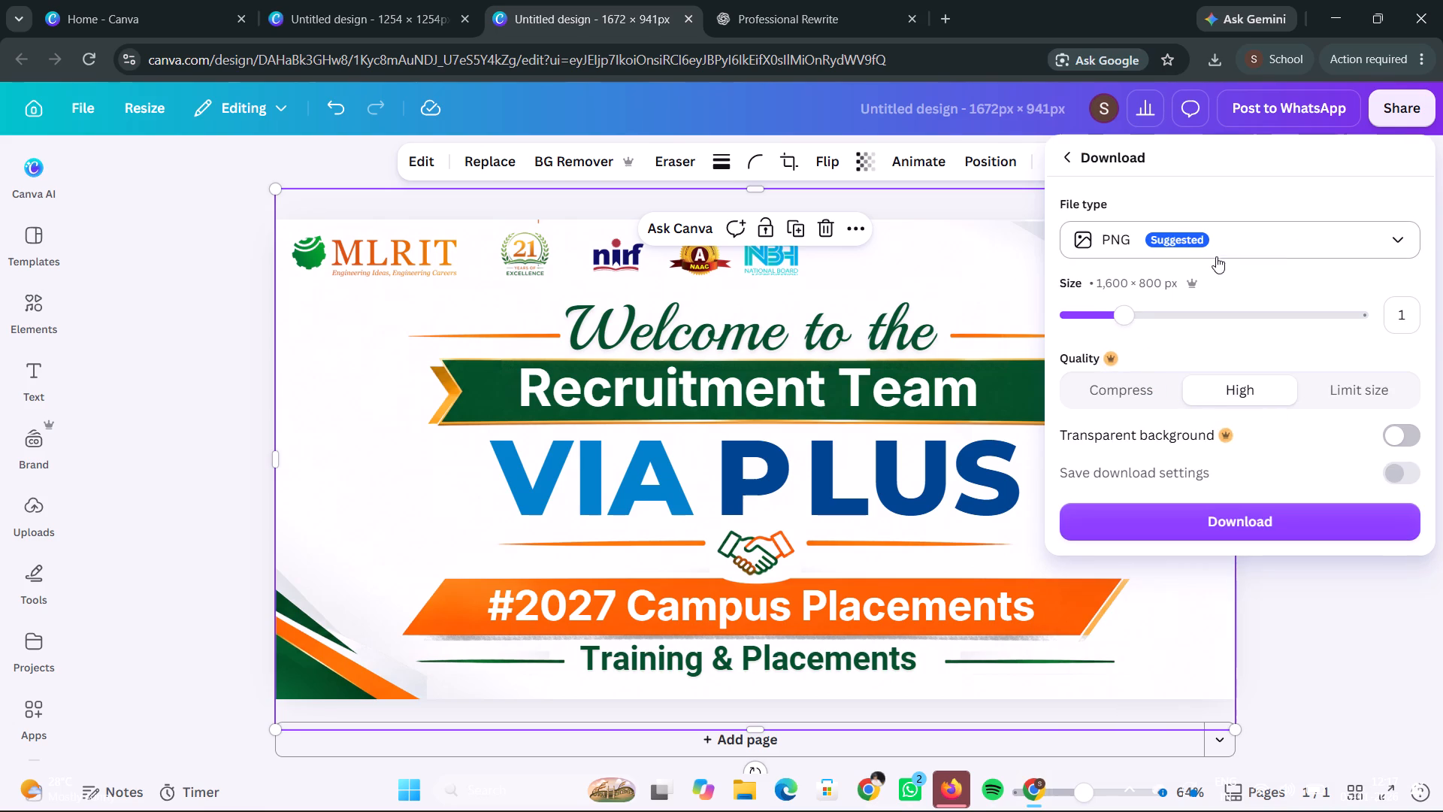
click(1282, 242)
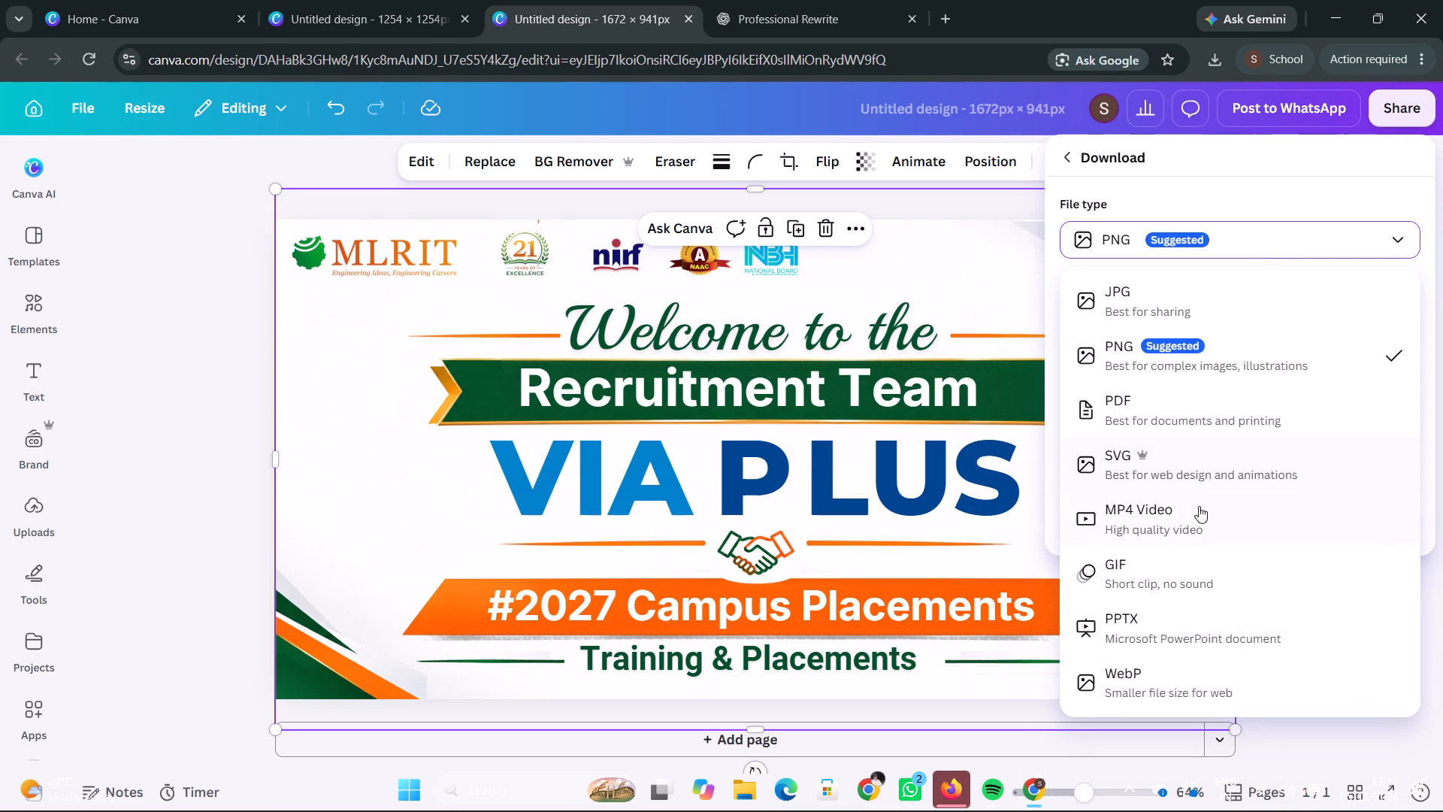
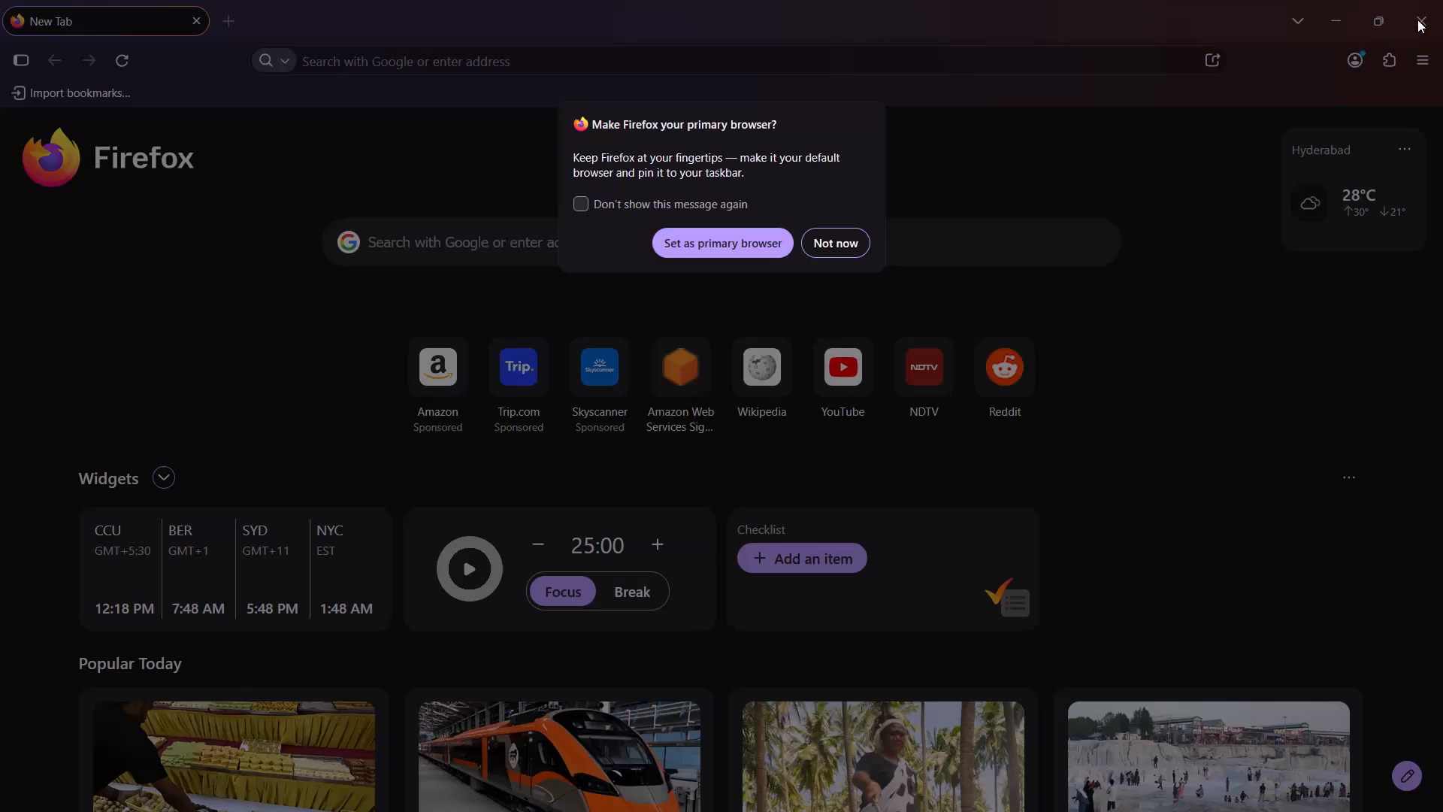
Decline making Firefox the primary browser and close the Firefox window.
click(1417, 20)
click(1417, 20)
click(850, 247)
click(1428, 7)
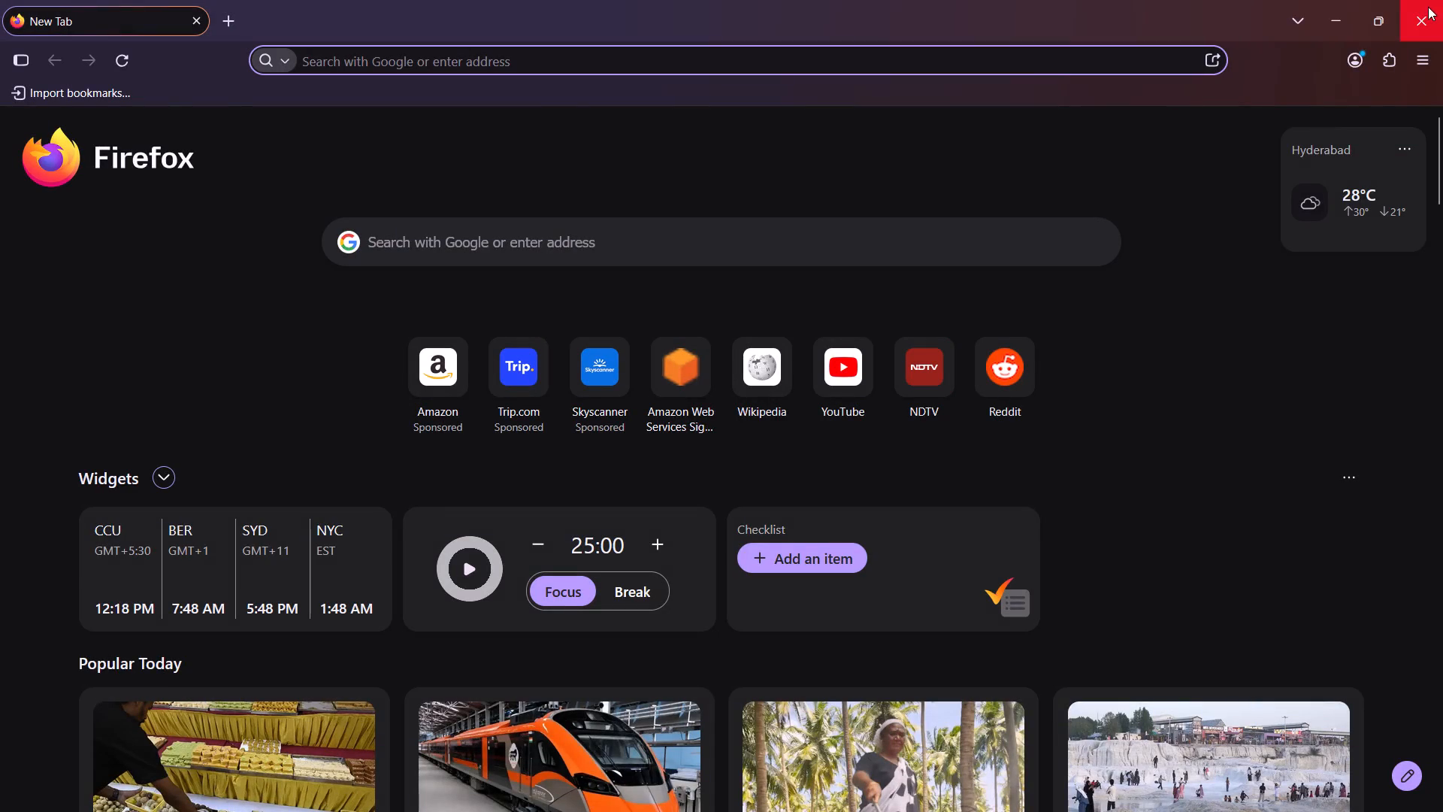
Bring up the Windows system and power-user options from the desktop.
key(super+x)
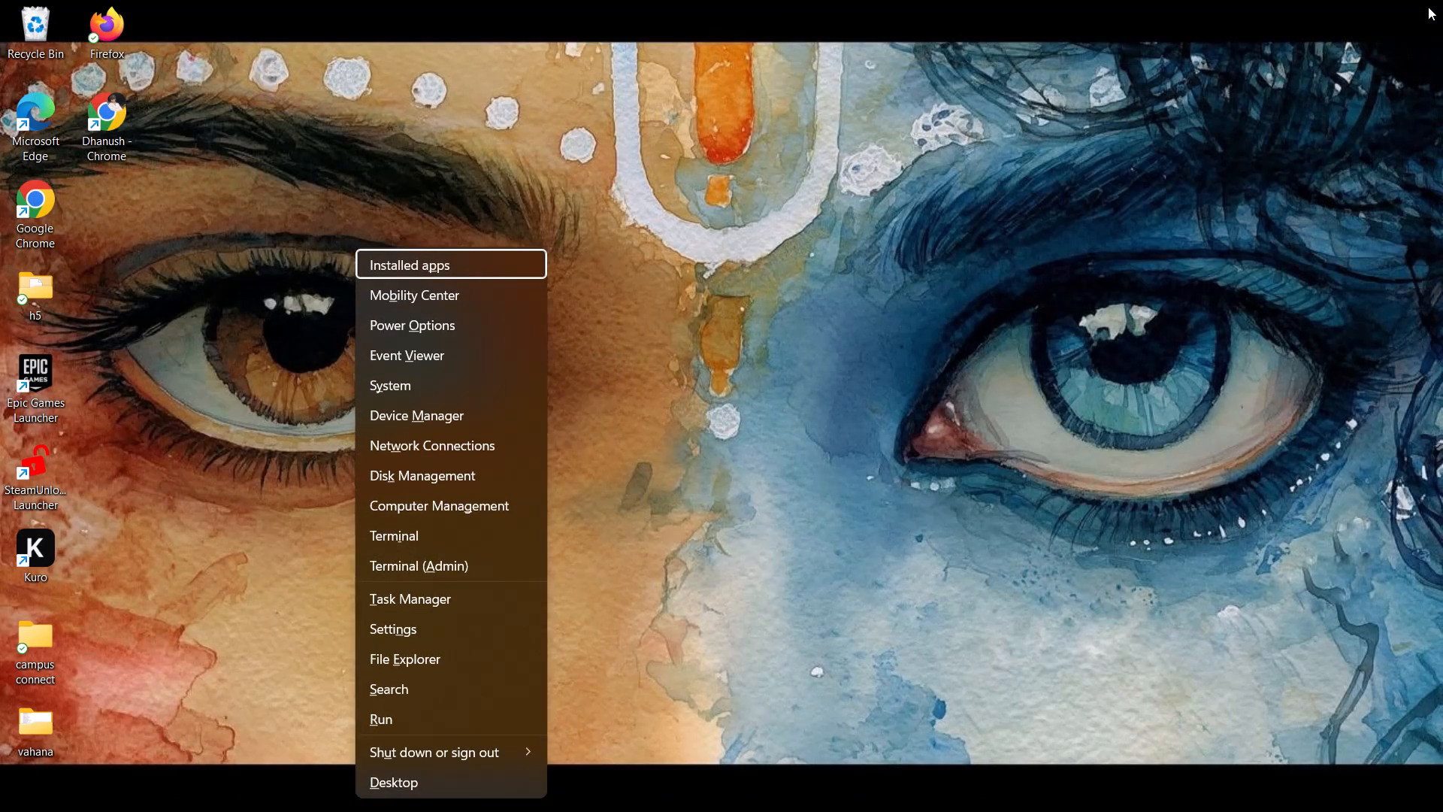